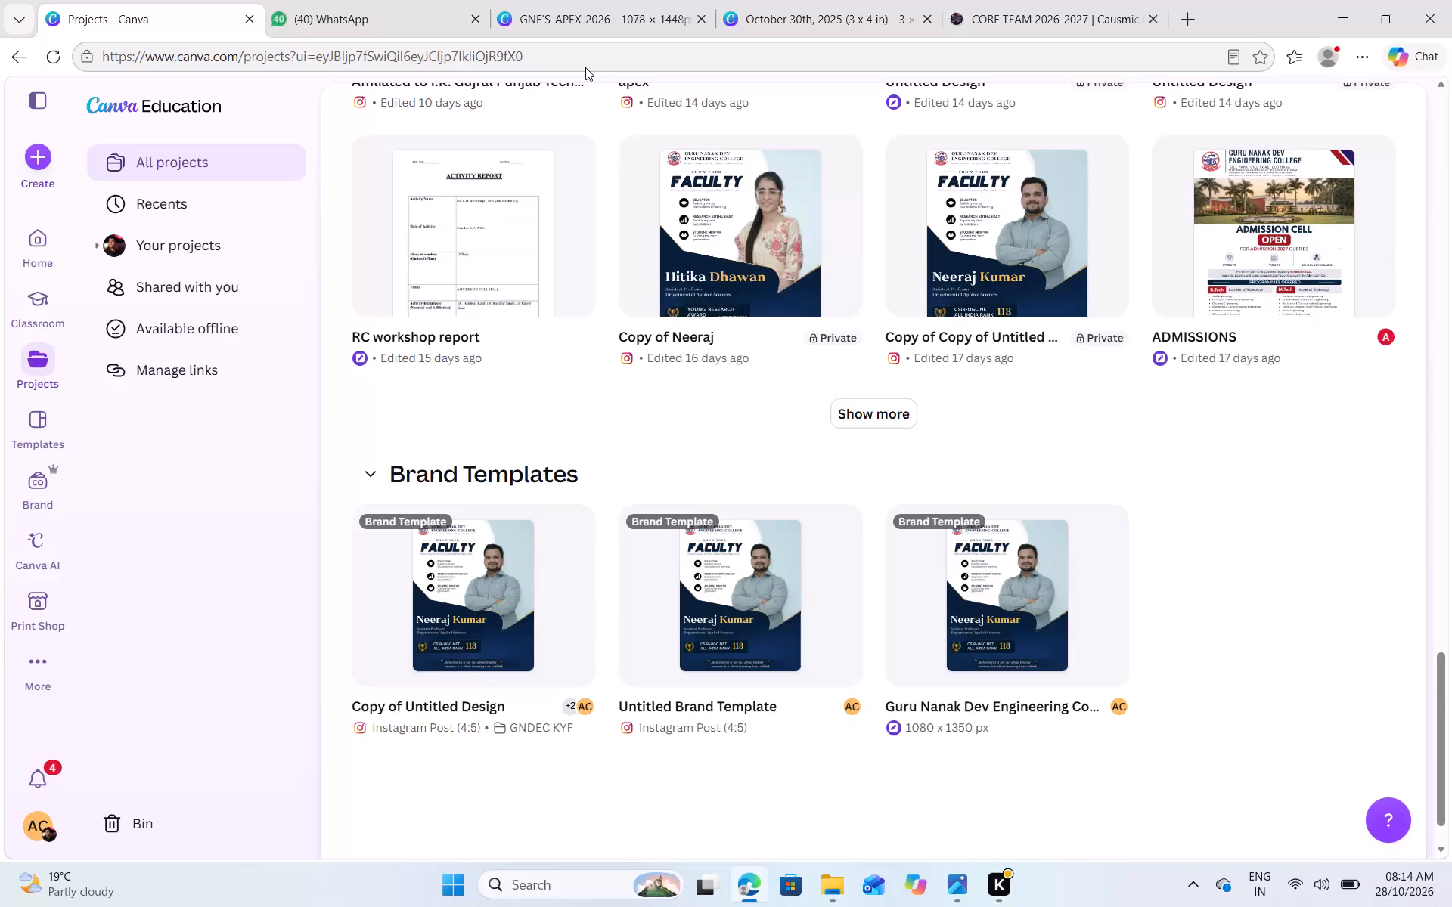
# Open the Devfolio home page at devfolio.co in a new browser tab.
pyautogui.scroll(10, 532, 331)
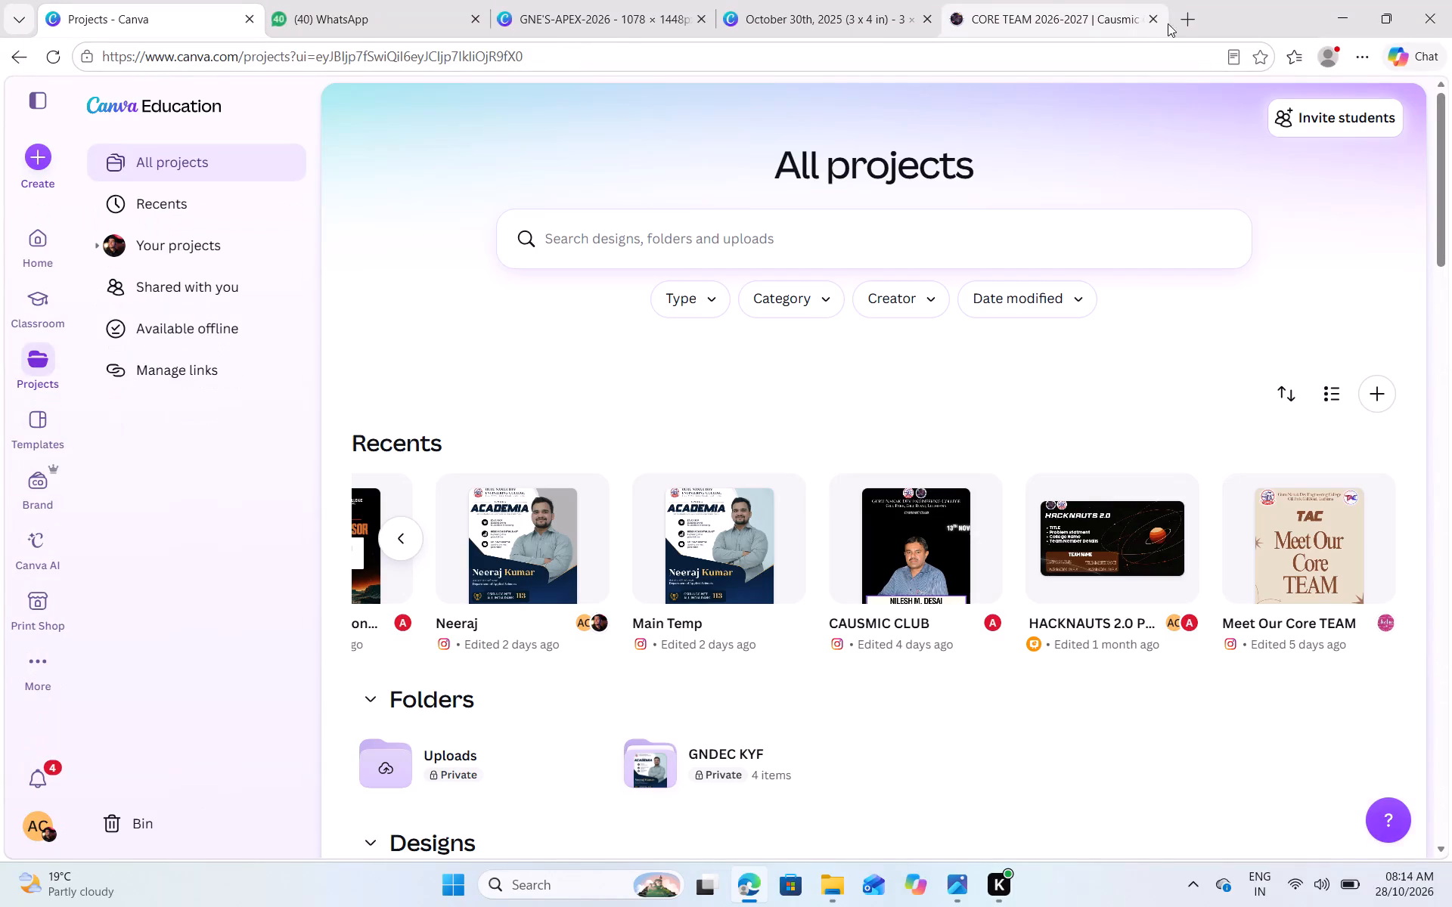
pyautogui.click(1193, 18)
pyautogui.write('DE')
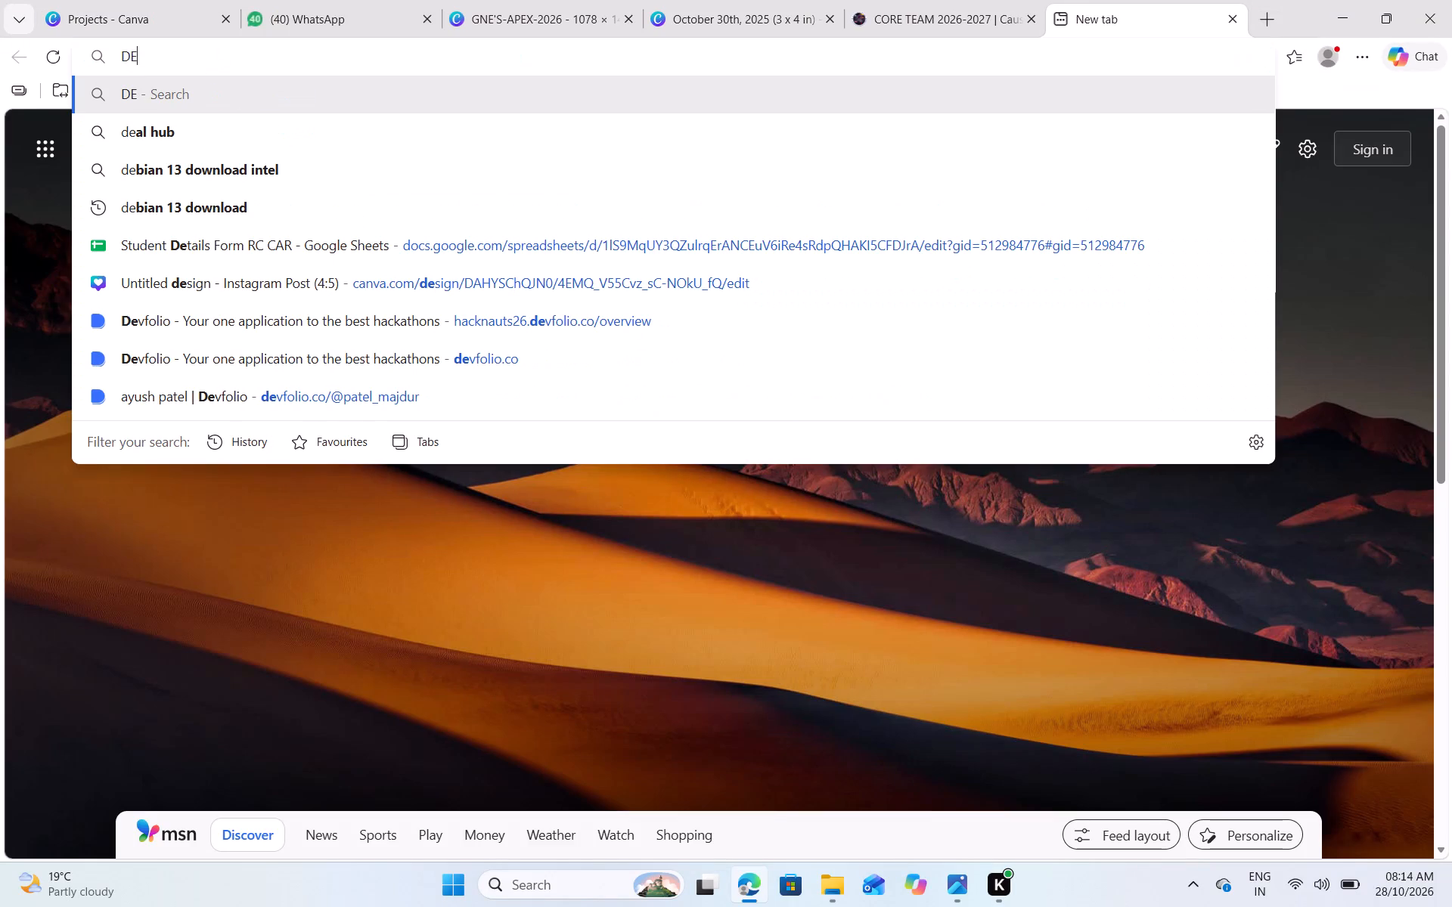
pyautogui.press('v')
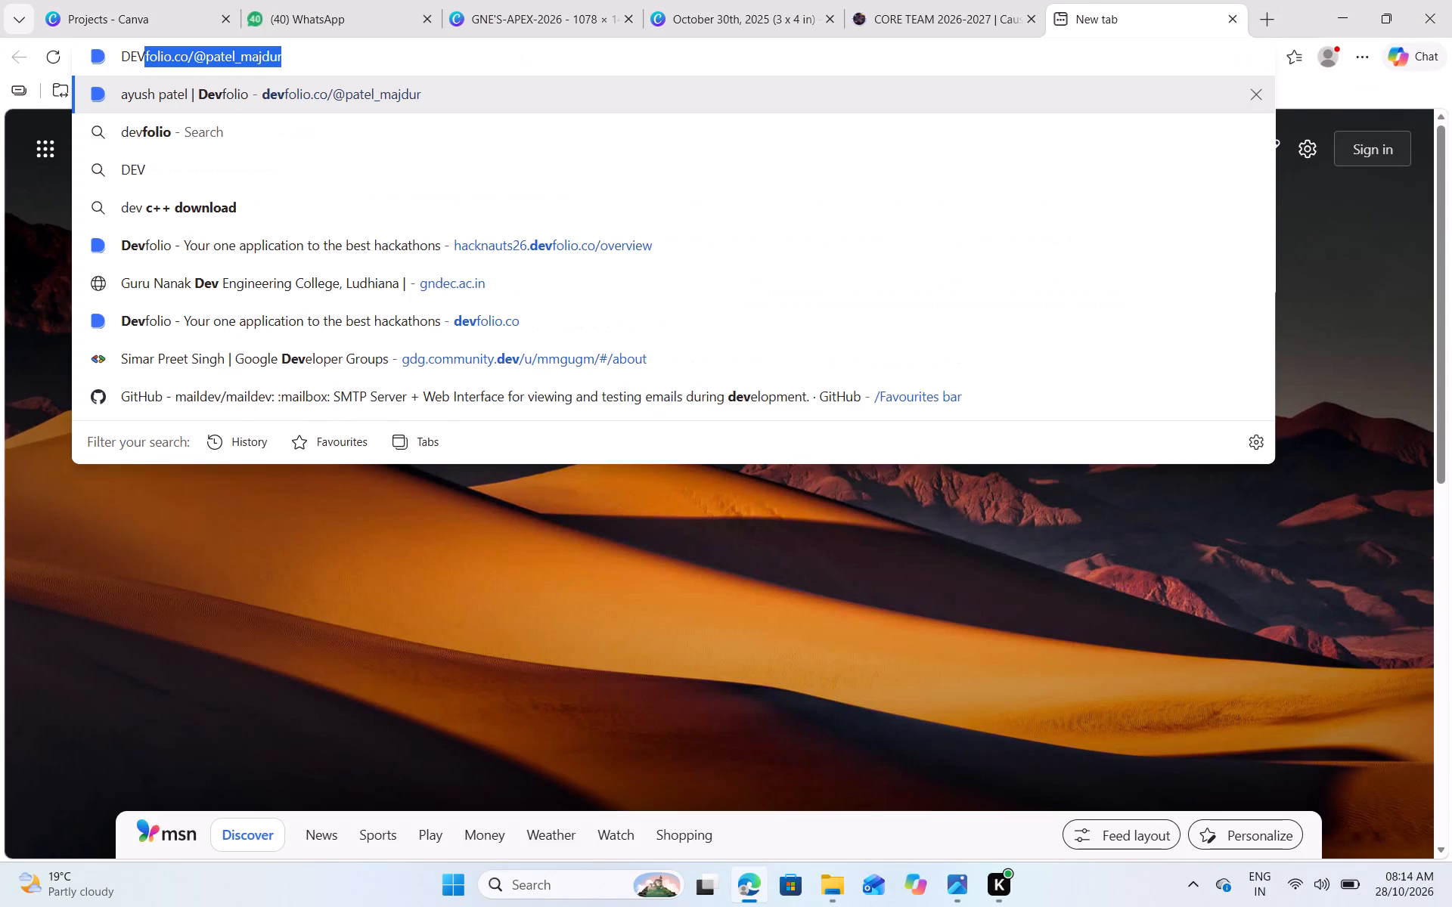
pyautogui.press('Right')
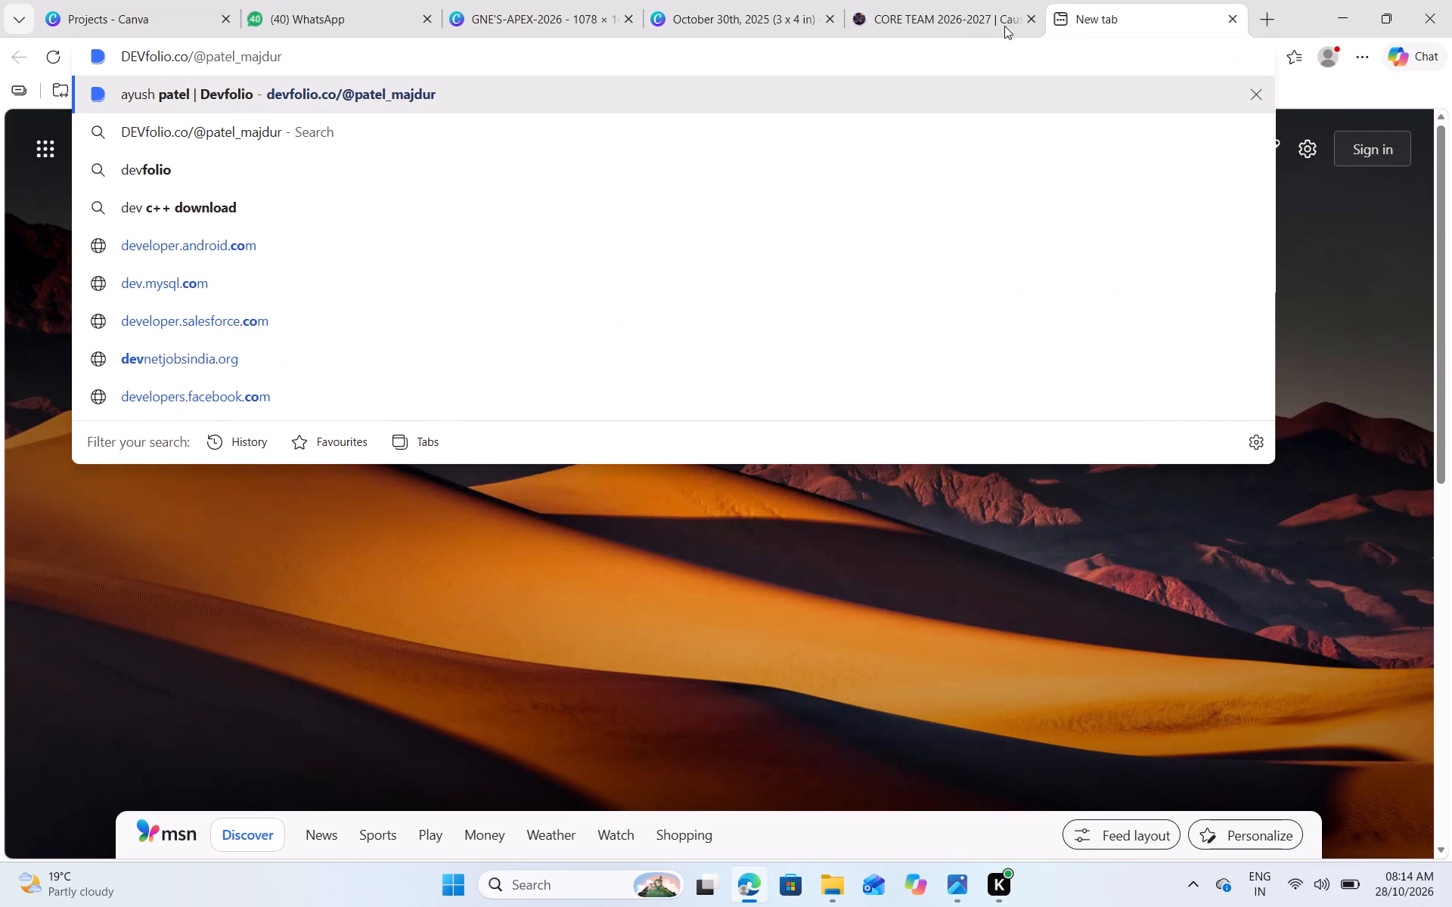
pyautogui.moveTo(192, 58); pyautogui.dragTo(517, 83)
pyautogui.press('BackSpace')
pyautogui.press('Return')
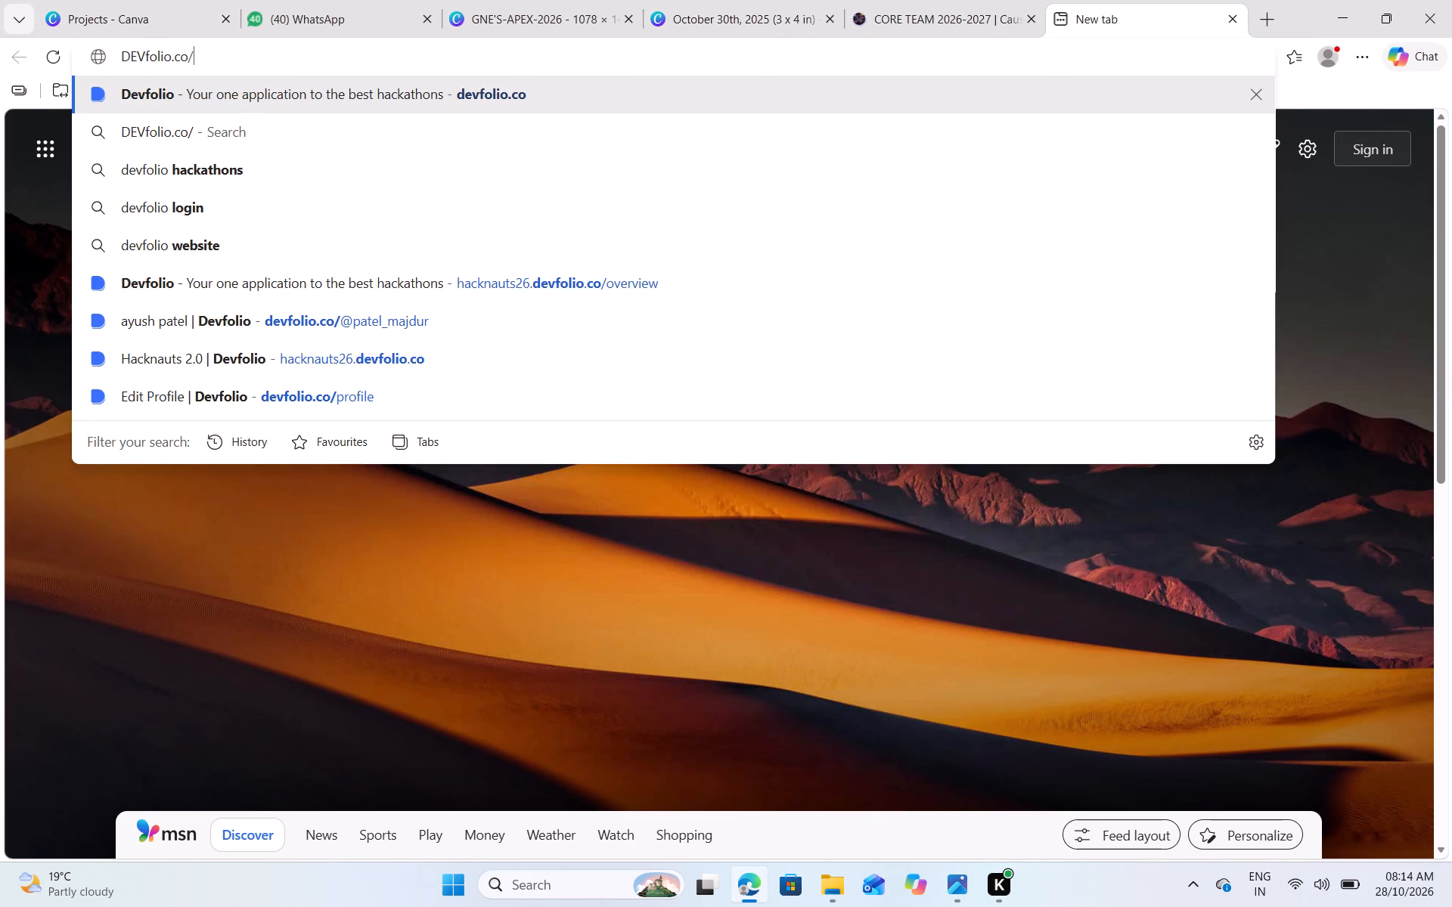
pyautogui.click(548, 0)
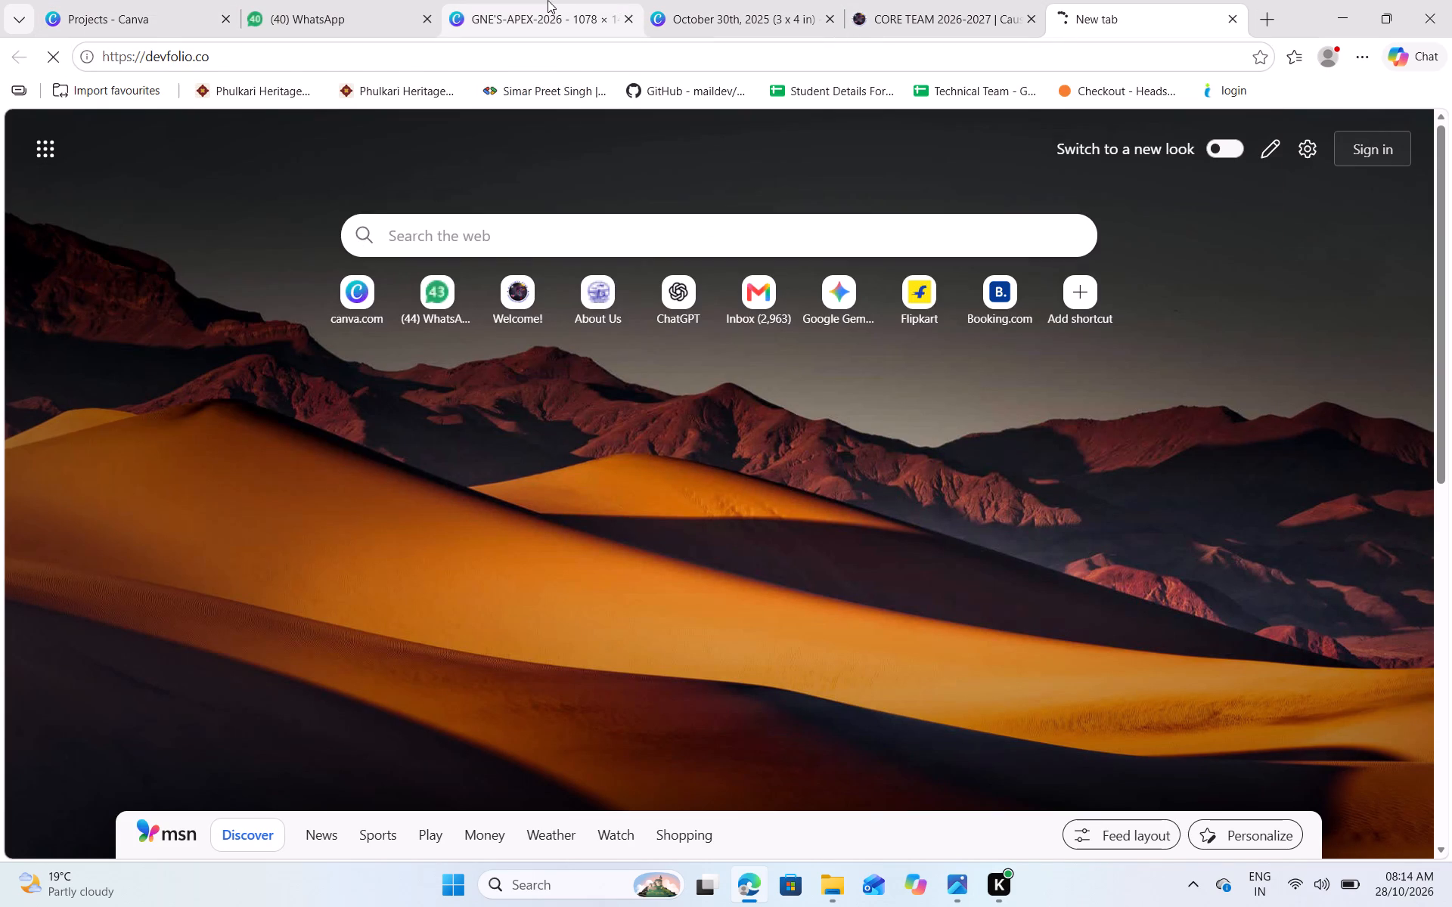
pyautogui.click(711, 11)
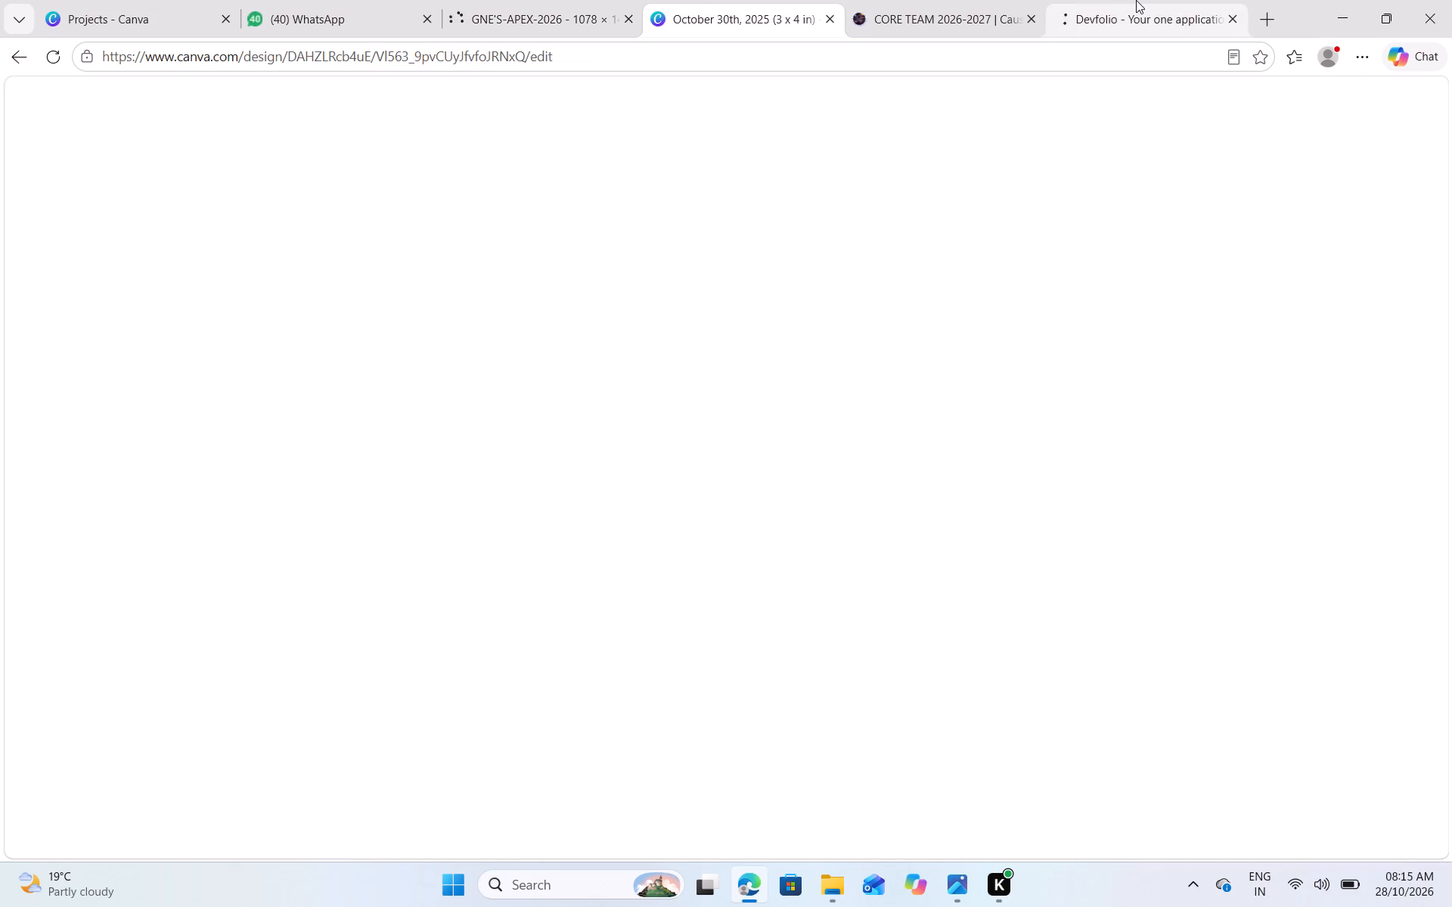
pyautogui.click(1153, 6)
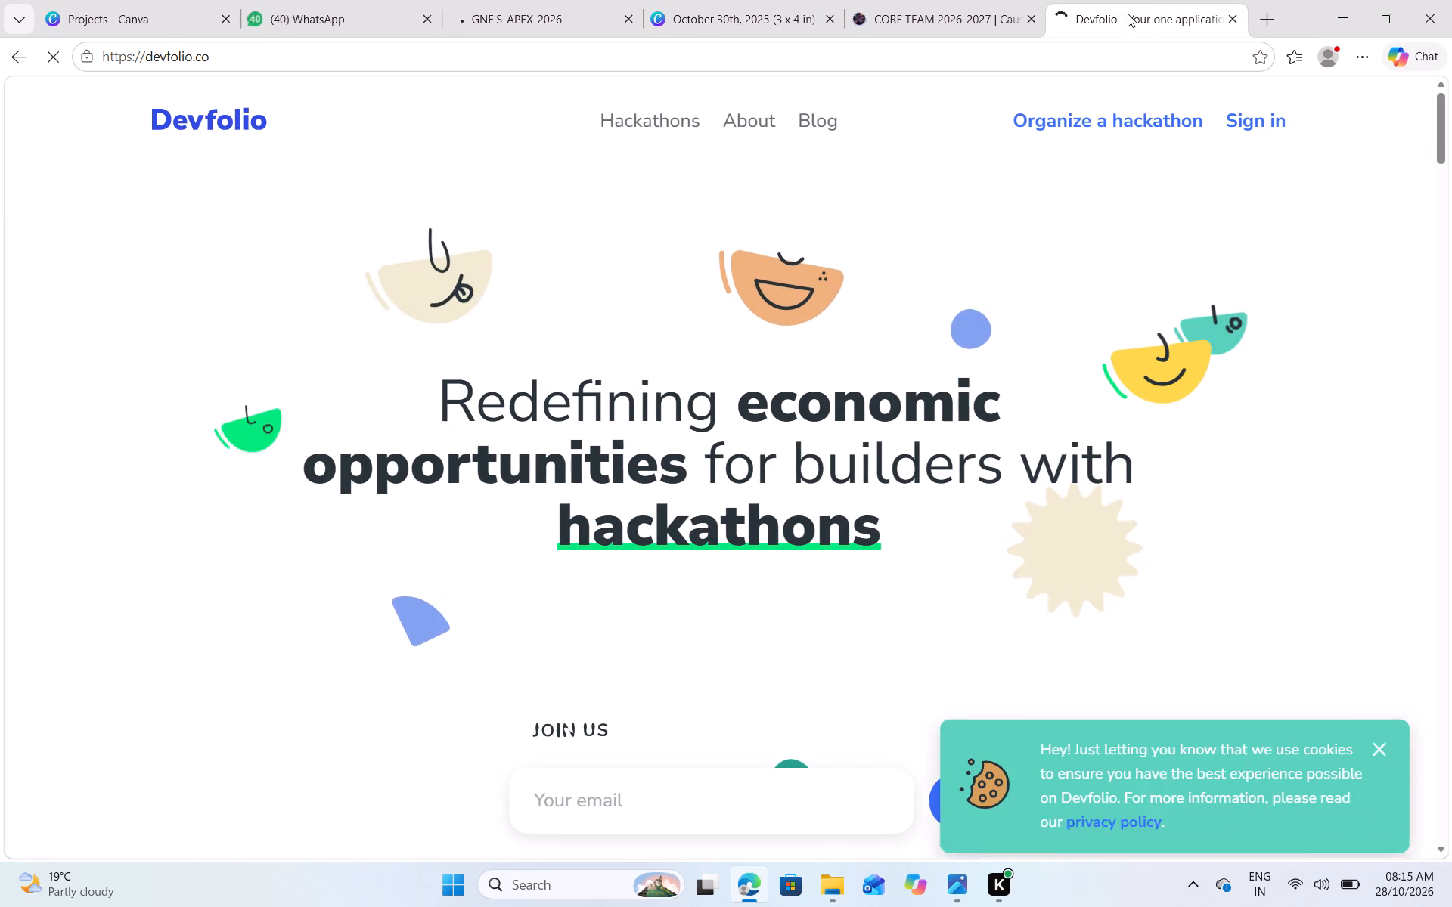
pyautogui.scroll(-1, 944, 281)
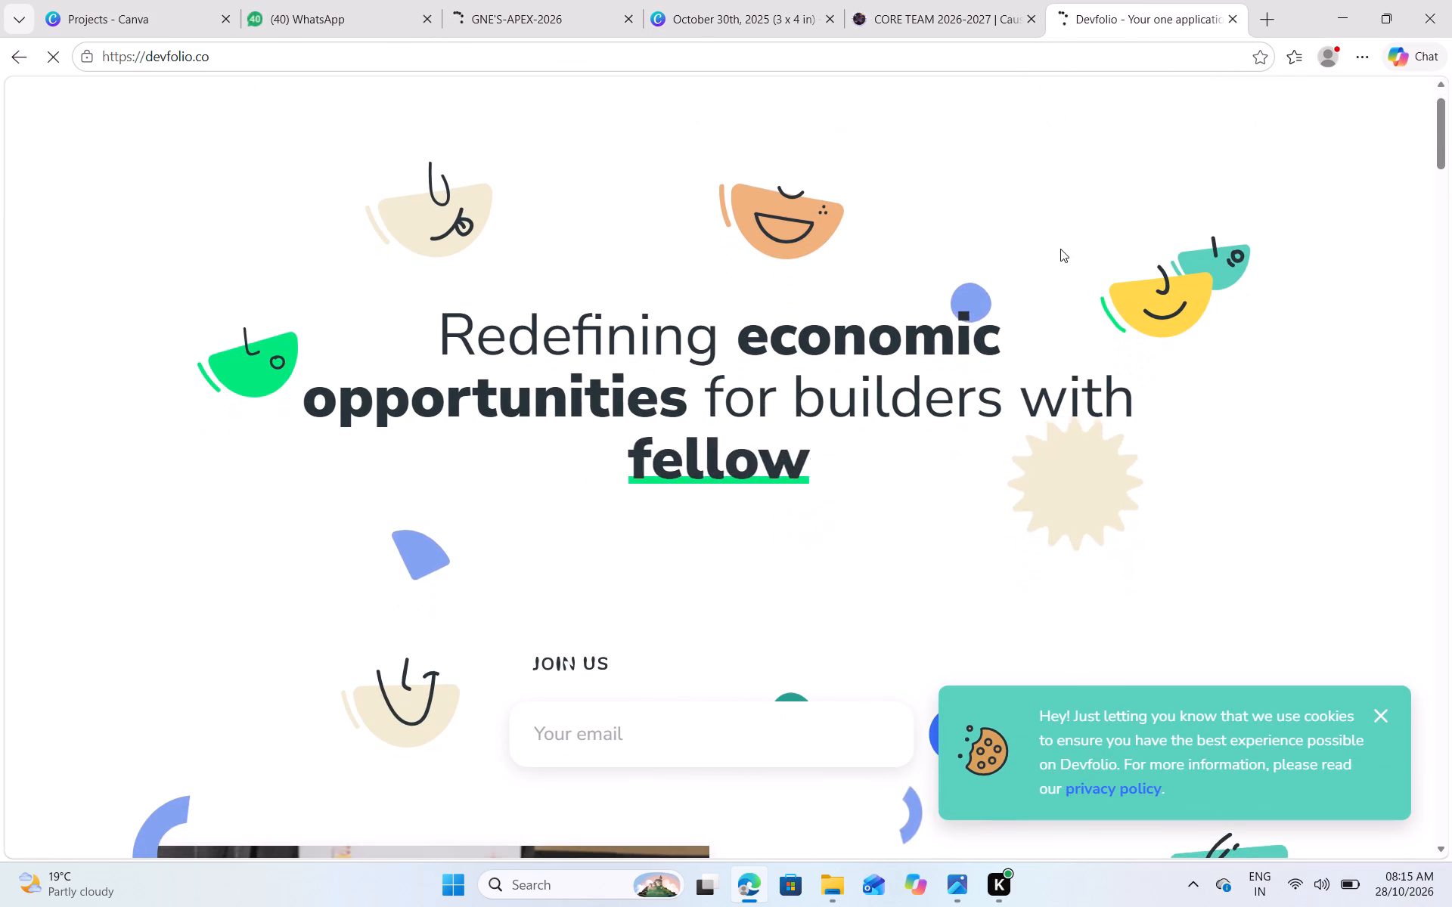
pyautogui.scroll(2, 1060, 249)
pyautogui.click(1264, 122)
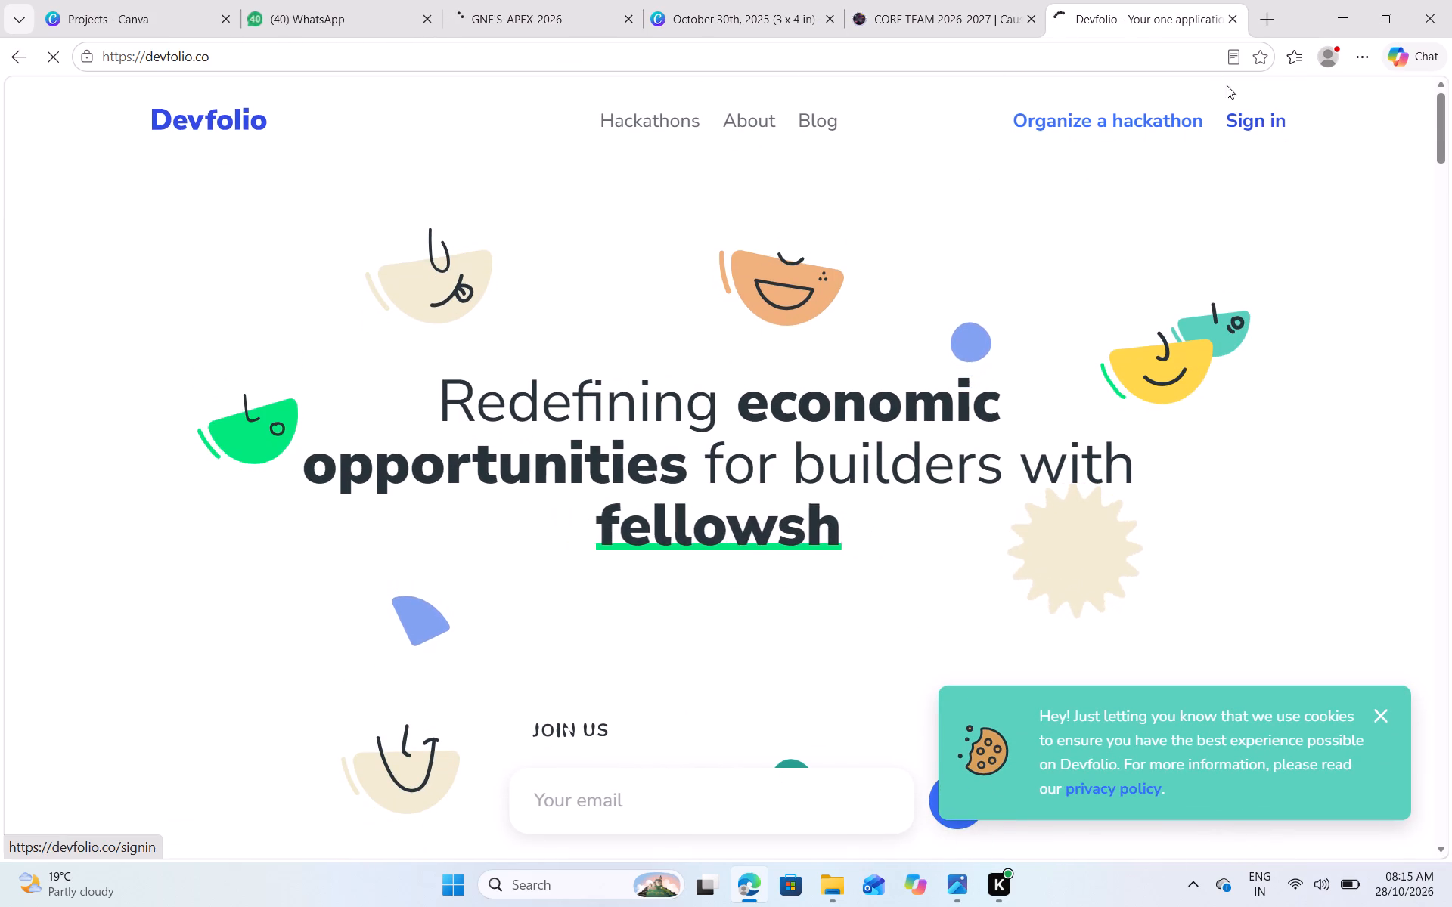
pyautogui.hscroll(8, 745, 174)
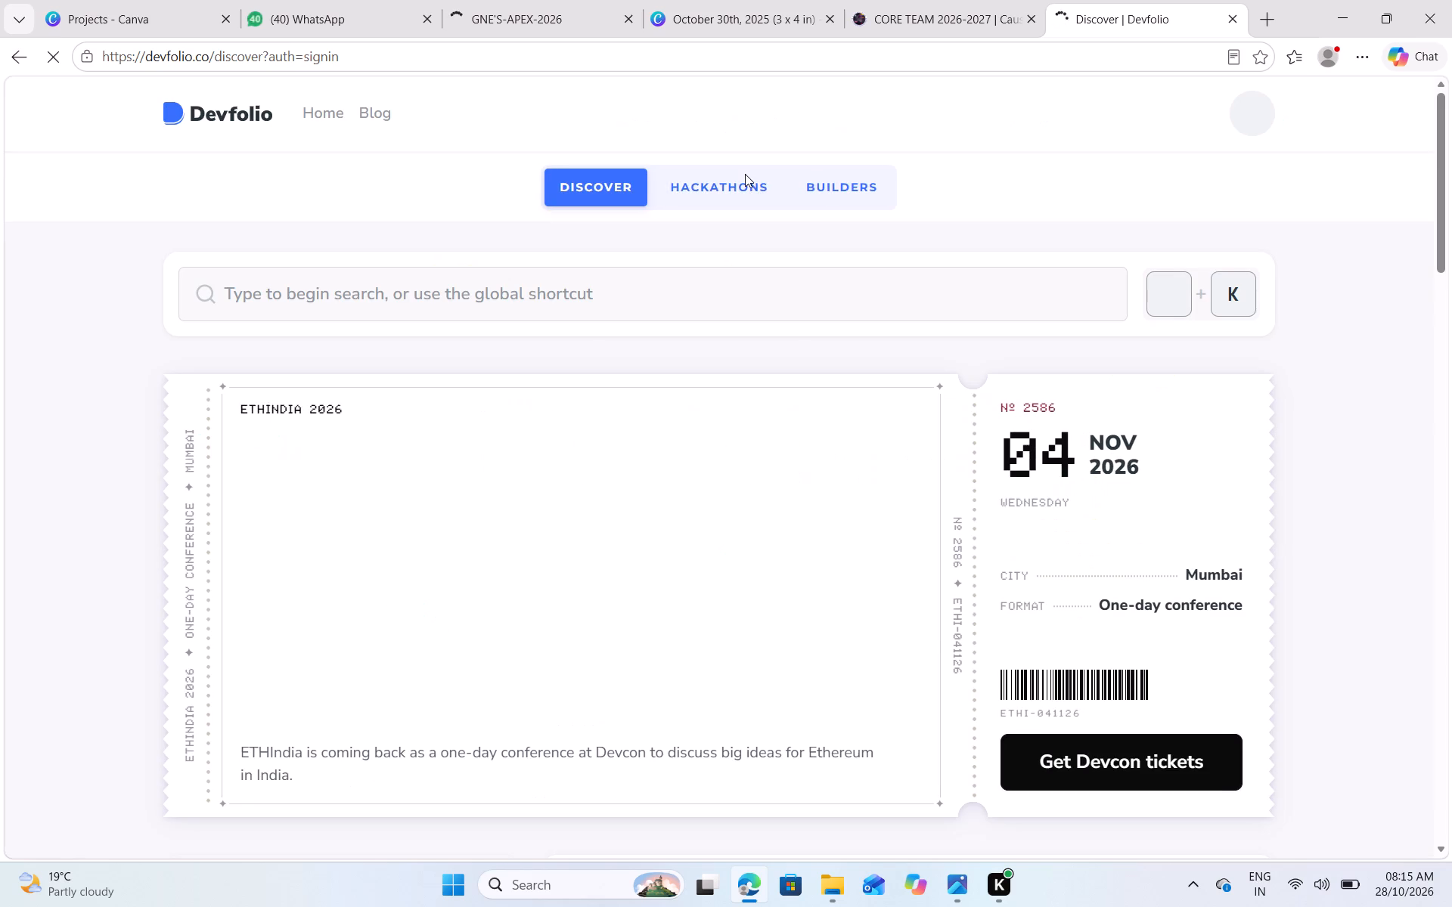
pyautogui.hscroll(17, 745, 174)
# Open the full list of hackathons from the Happening now section of the Devfolio home page.
pyautogui.scroll(-4, 745, 174)
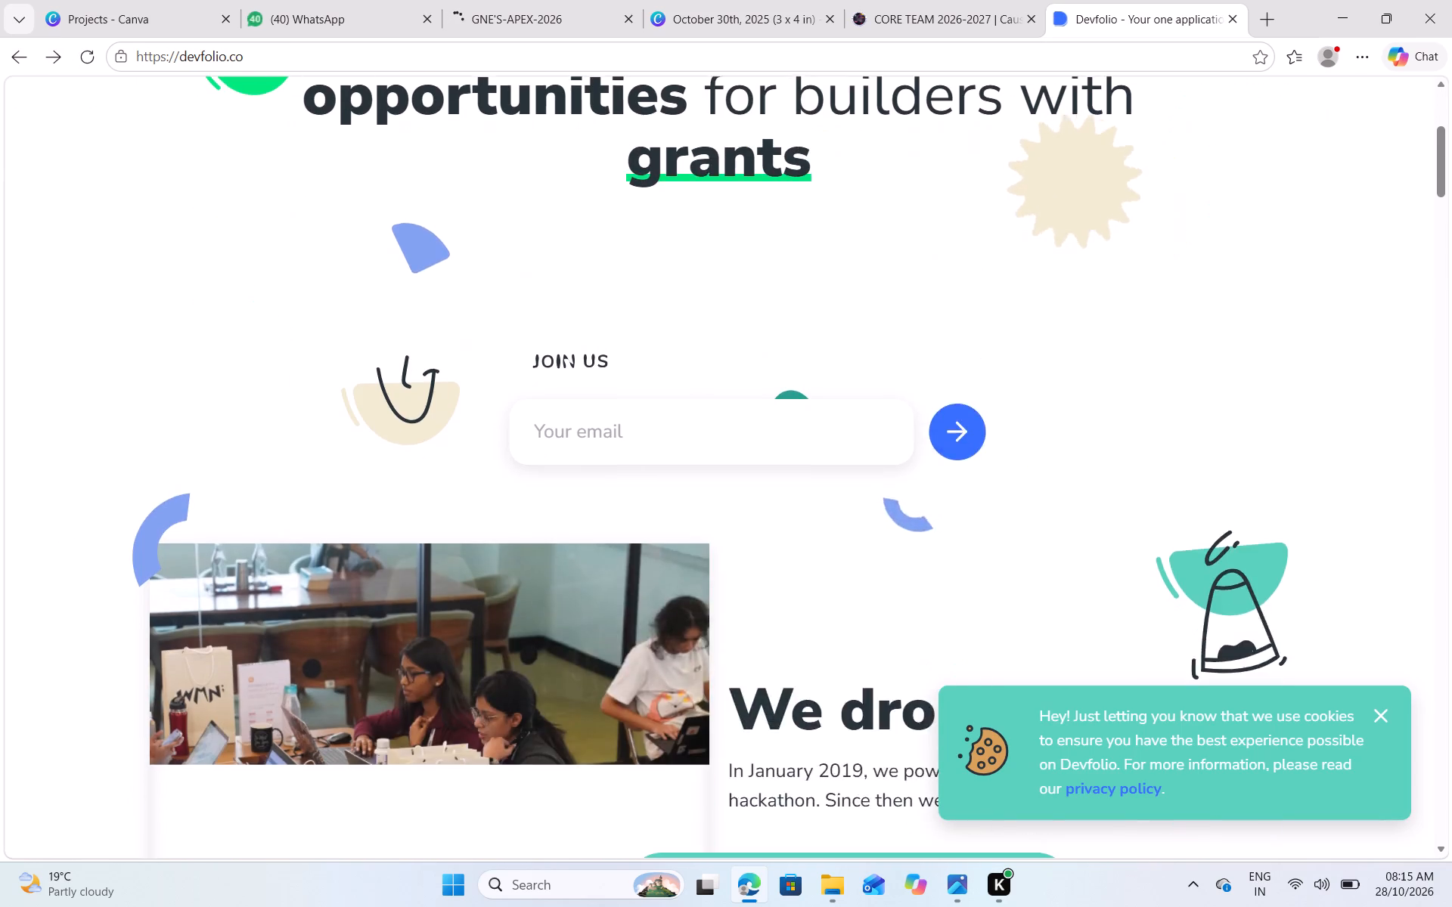
pyautogui.scroll(-6, 745, 174)
pyautogui.scroll(9, 745, 174)
pyautogui.scroll(-1, 745, 174)
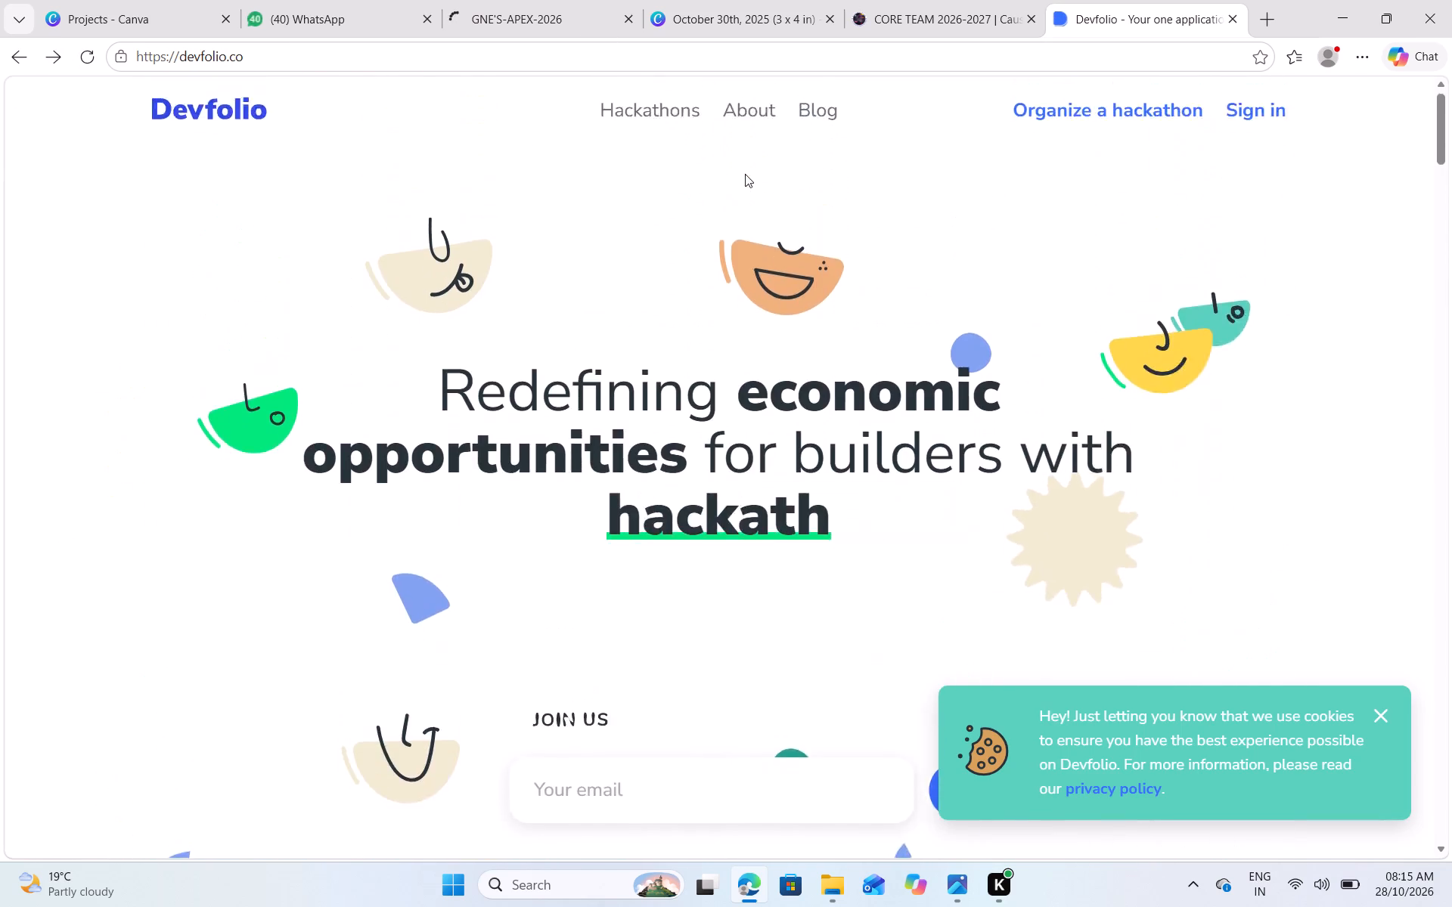
pyautogui.scroll(-9, 745, 174)
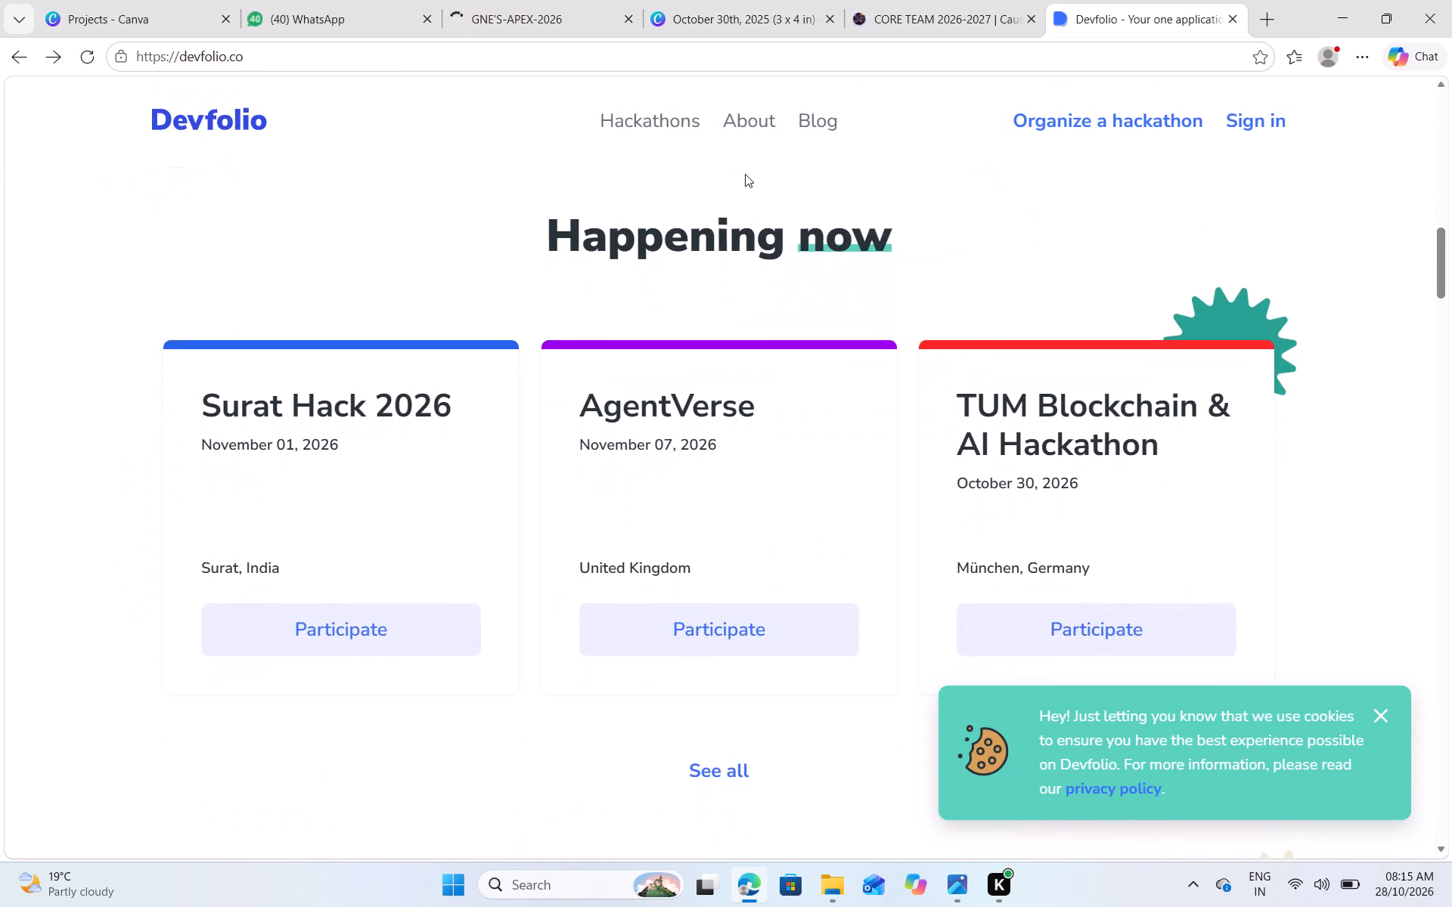
pyautogui.scroll(-3, 745, 174)
pyautogui.click(710, 647)
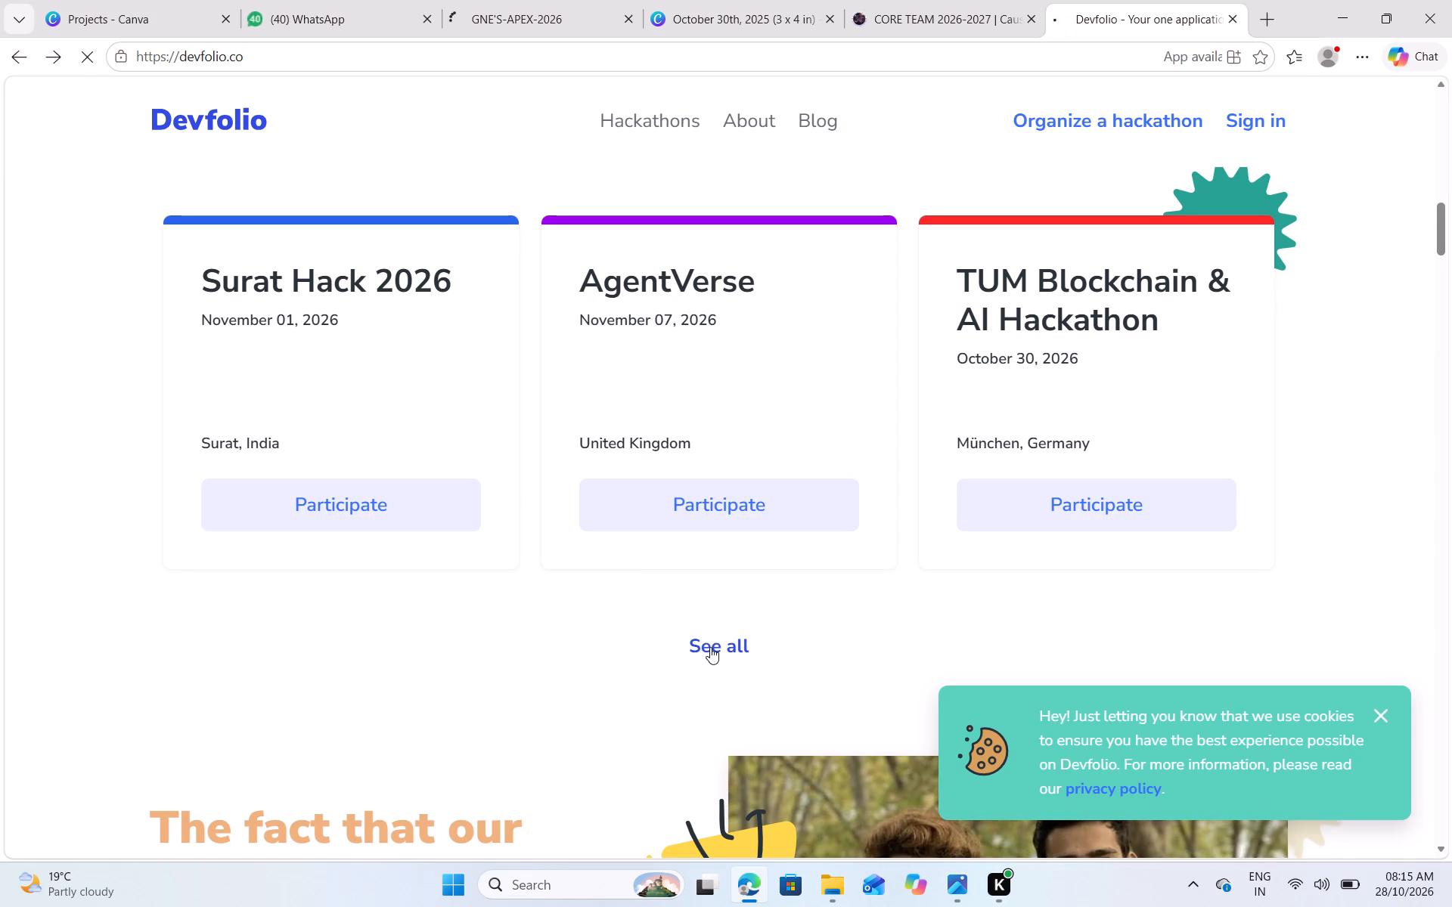
# Capture a screenshot of the browser window with the Open hackathons from Surat Hack 2026 to DevNexus 2.0, excluding the taskbar.
pyautogui.scroll(-1, 710, 647)
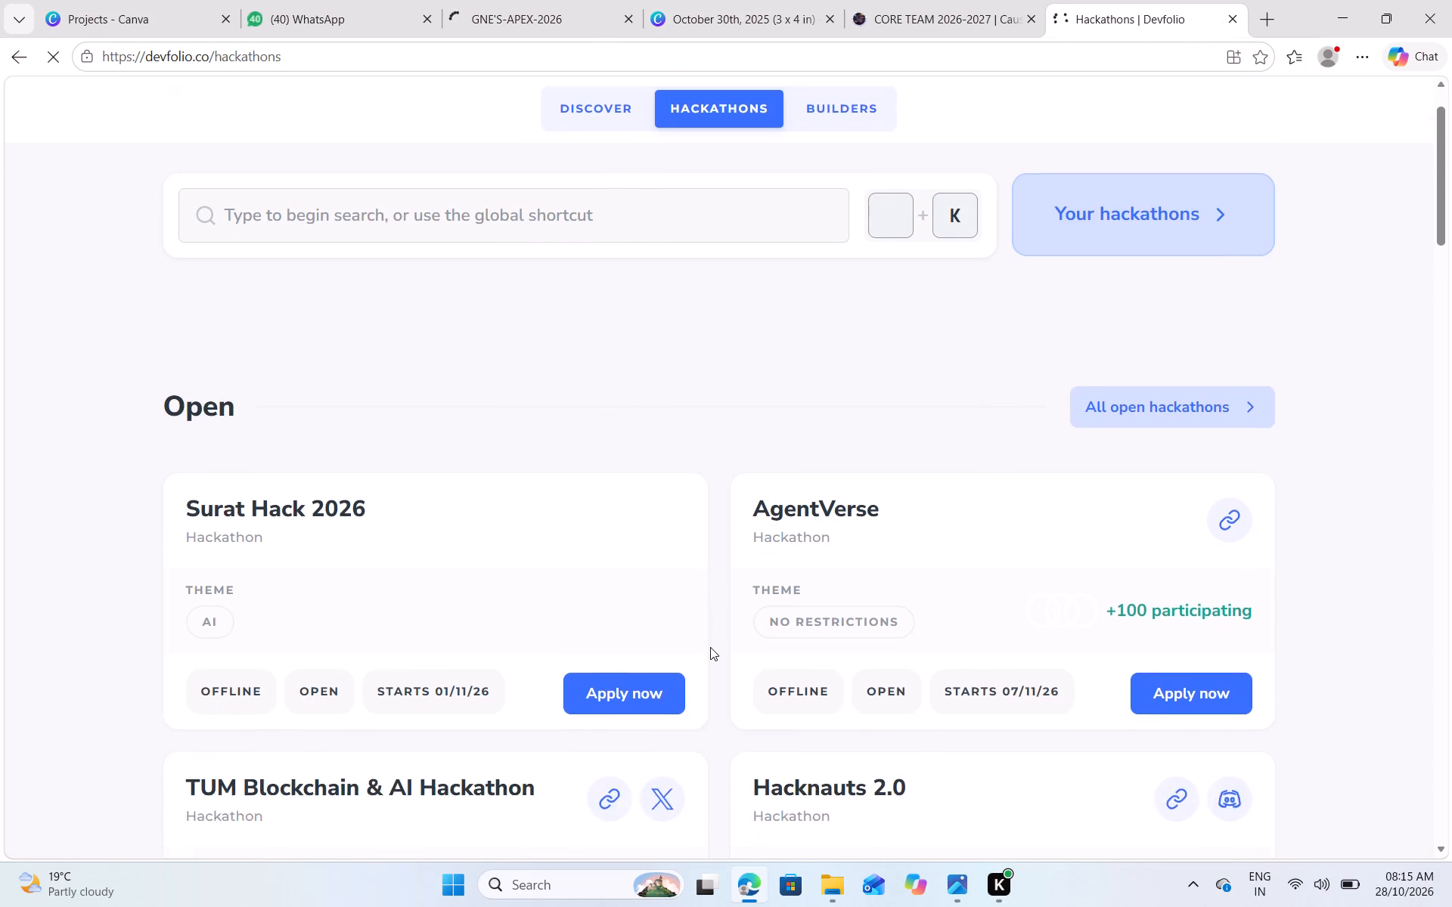
pyautogui.scroll(-4, 710, 647)
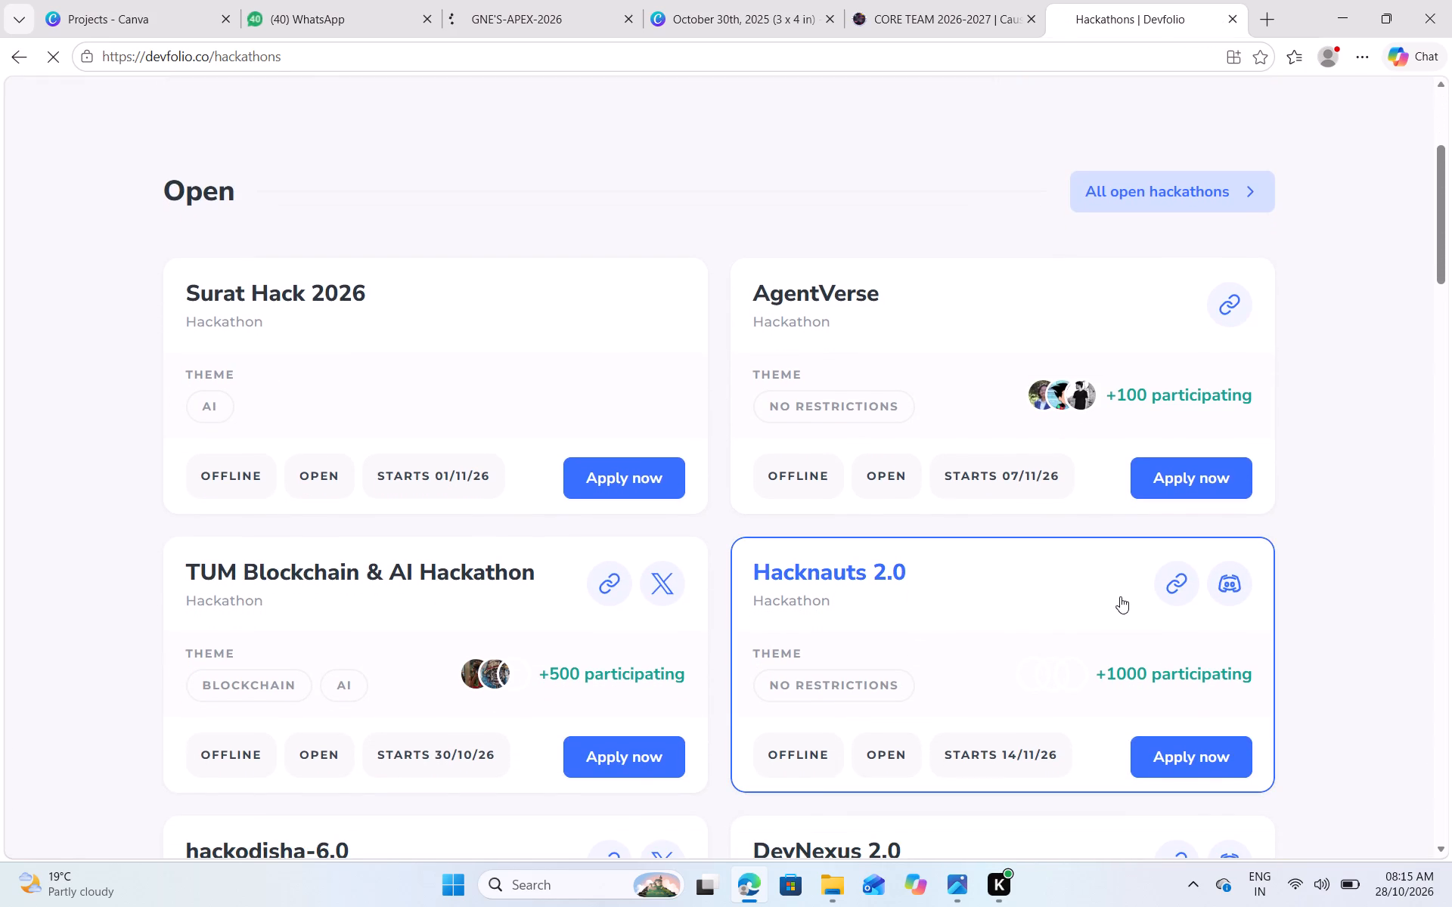
pyautogui.scroll(-1, 1120, 597)
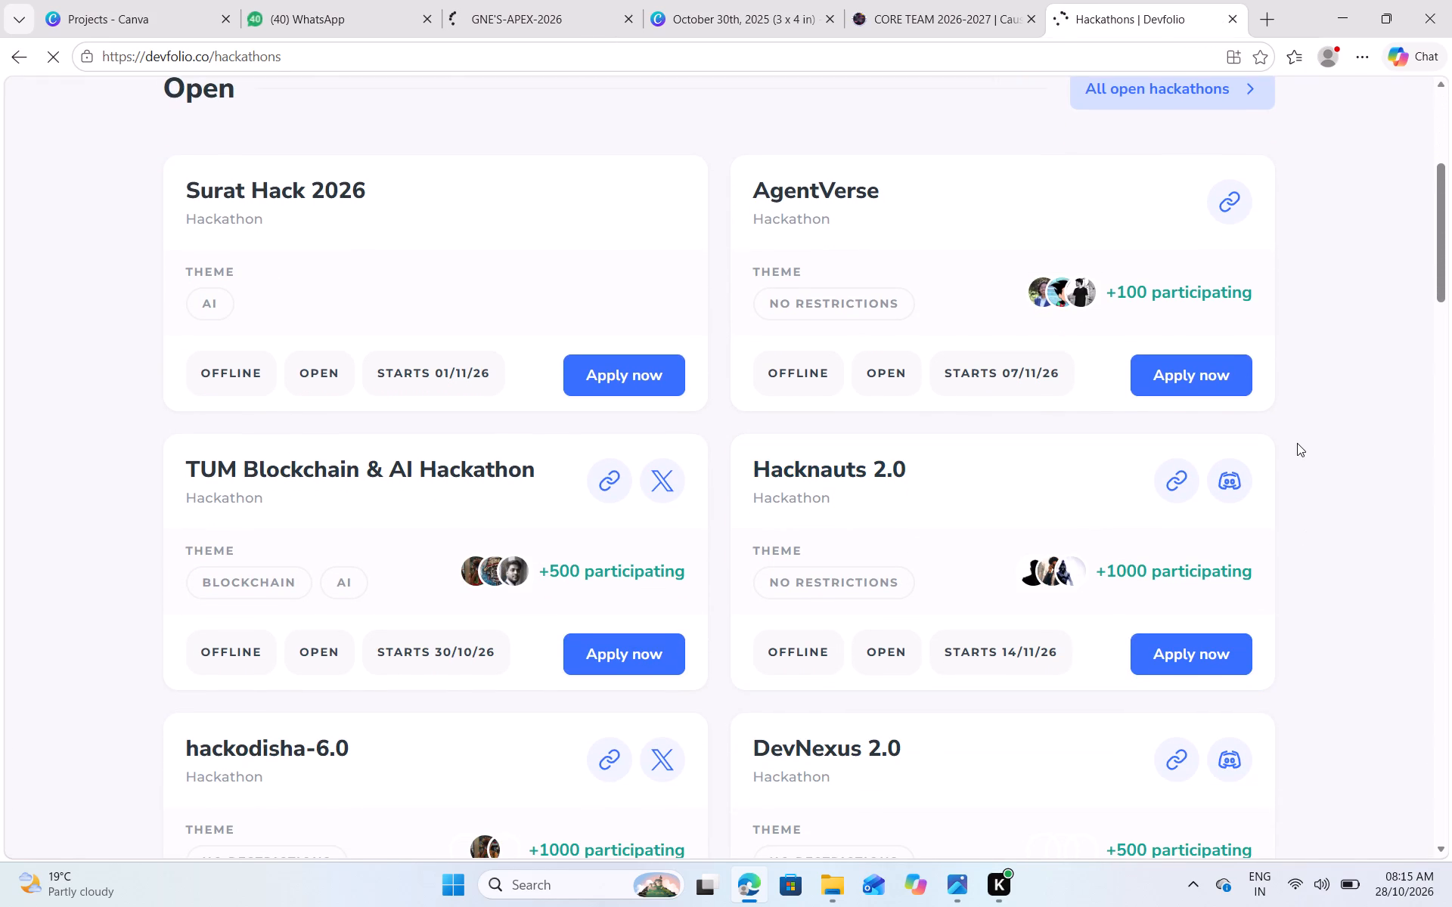
pyautogui.press('shift+super+s')
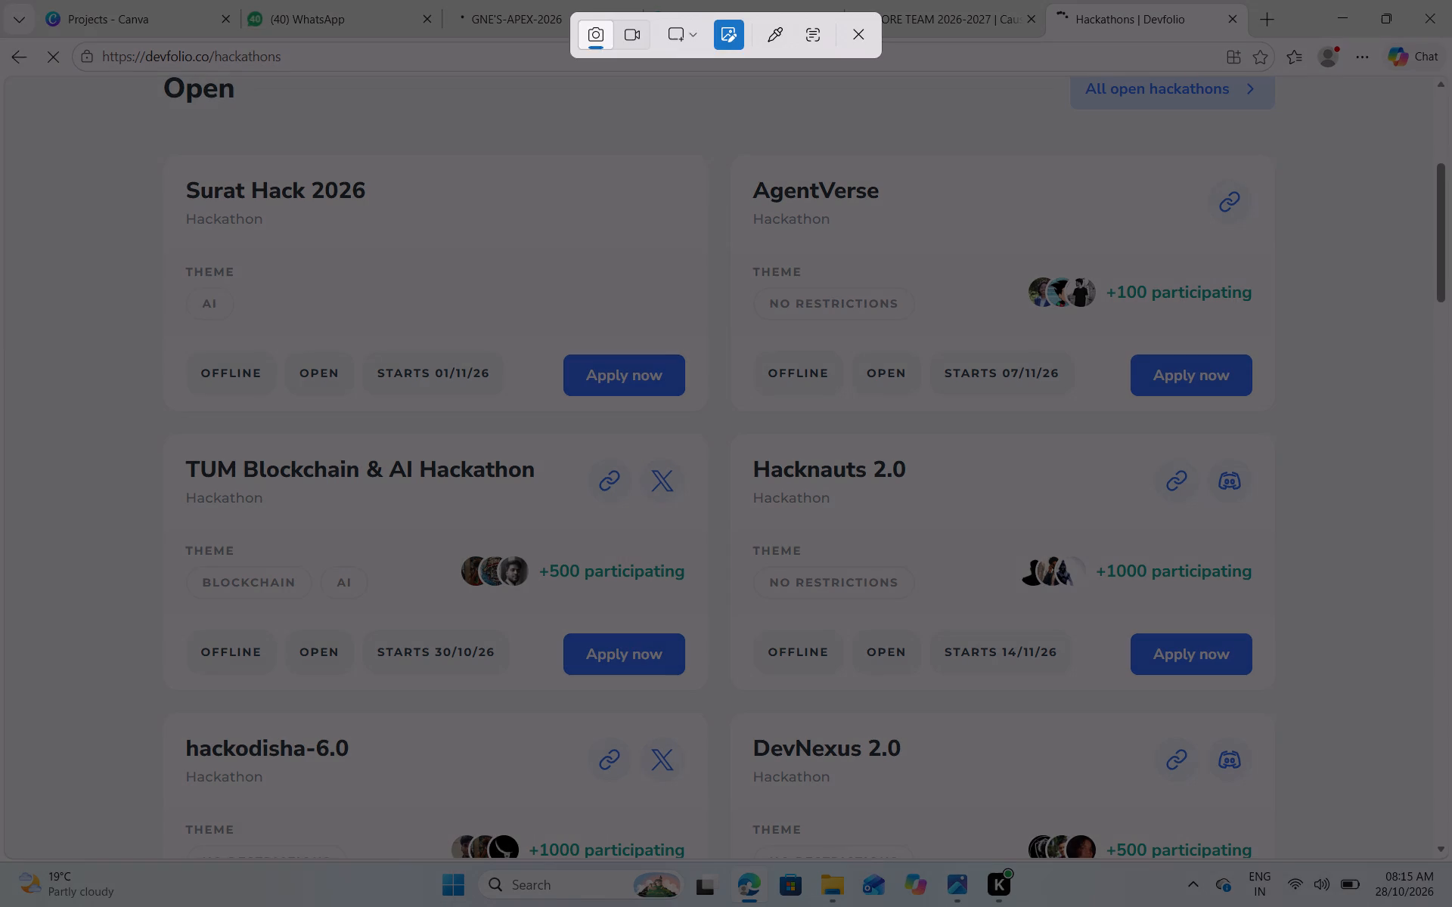
pyautogui.moveTo(0, 0); pyautogui.dragTo(1451, 871)
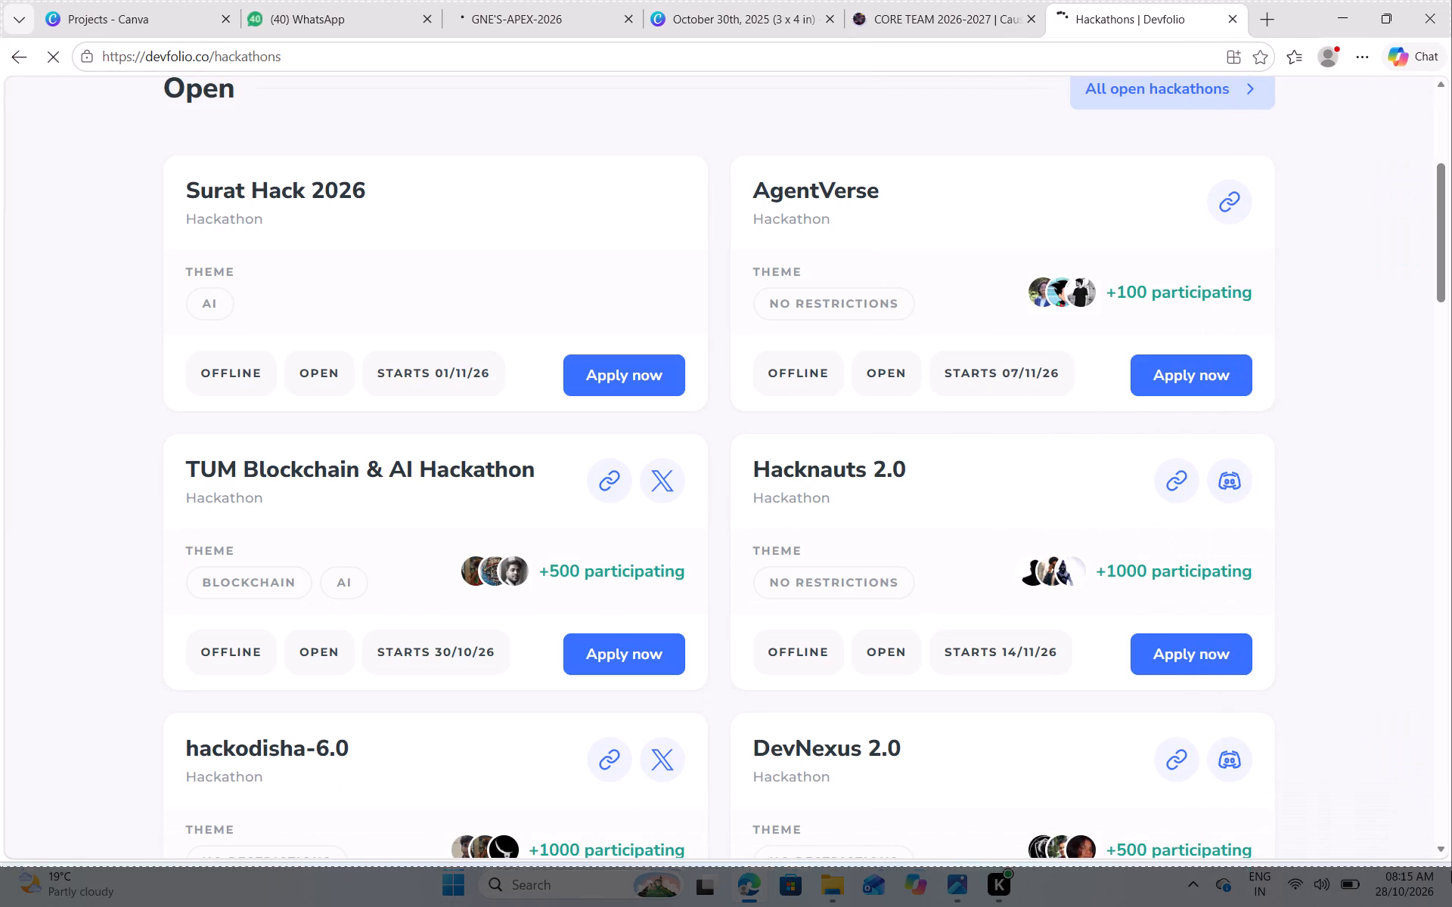
pyautogui.moveTo(1451, 871); pyautogui.dragTo(1451, 861)
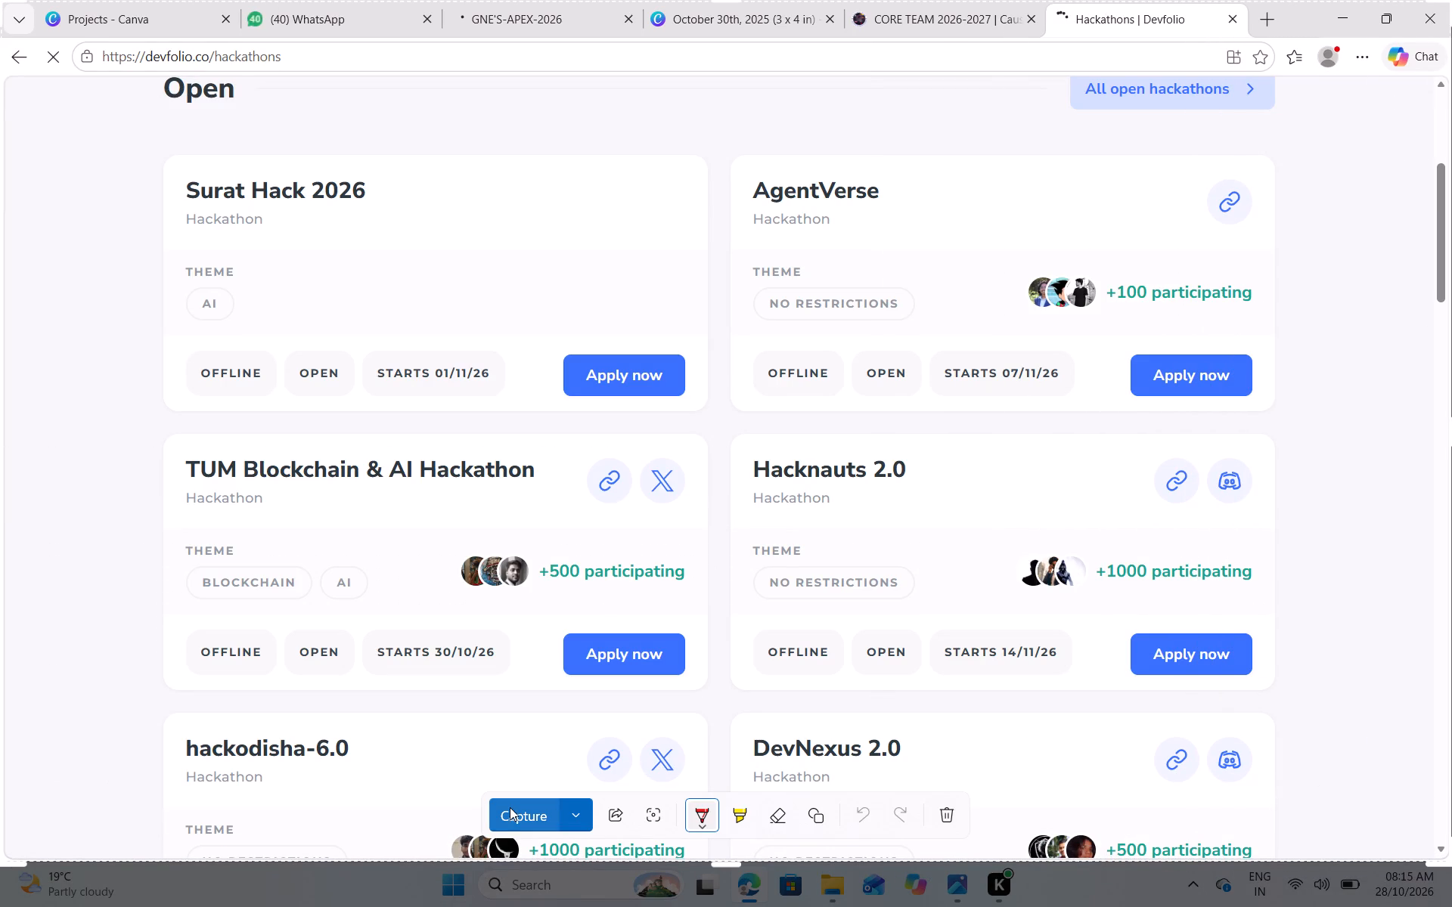
pyautogui.click(514, 815)
# Visit Devfolio's Discover page, return to the Hackathons page and examine the open hackathon cards, including Hacknauts 2.0.
pyautogui.scroll(2, 779, 413)
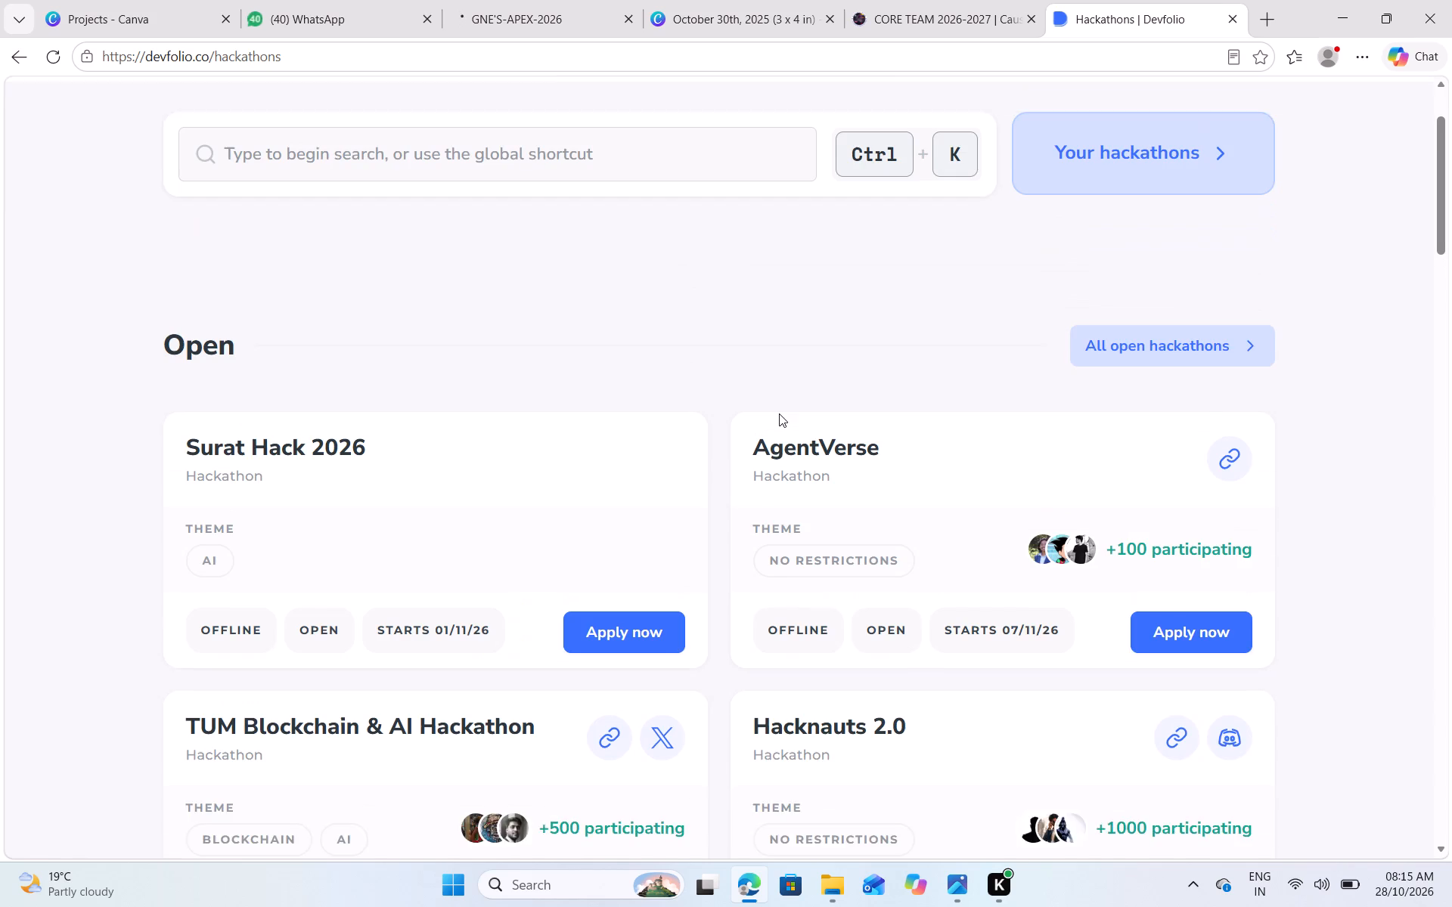
pyautogui.scroll(3, 779, 413)
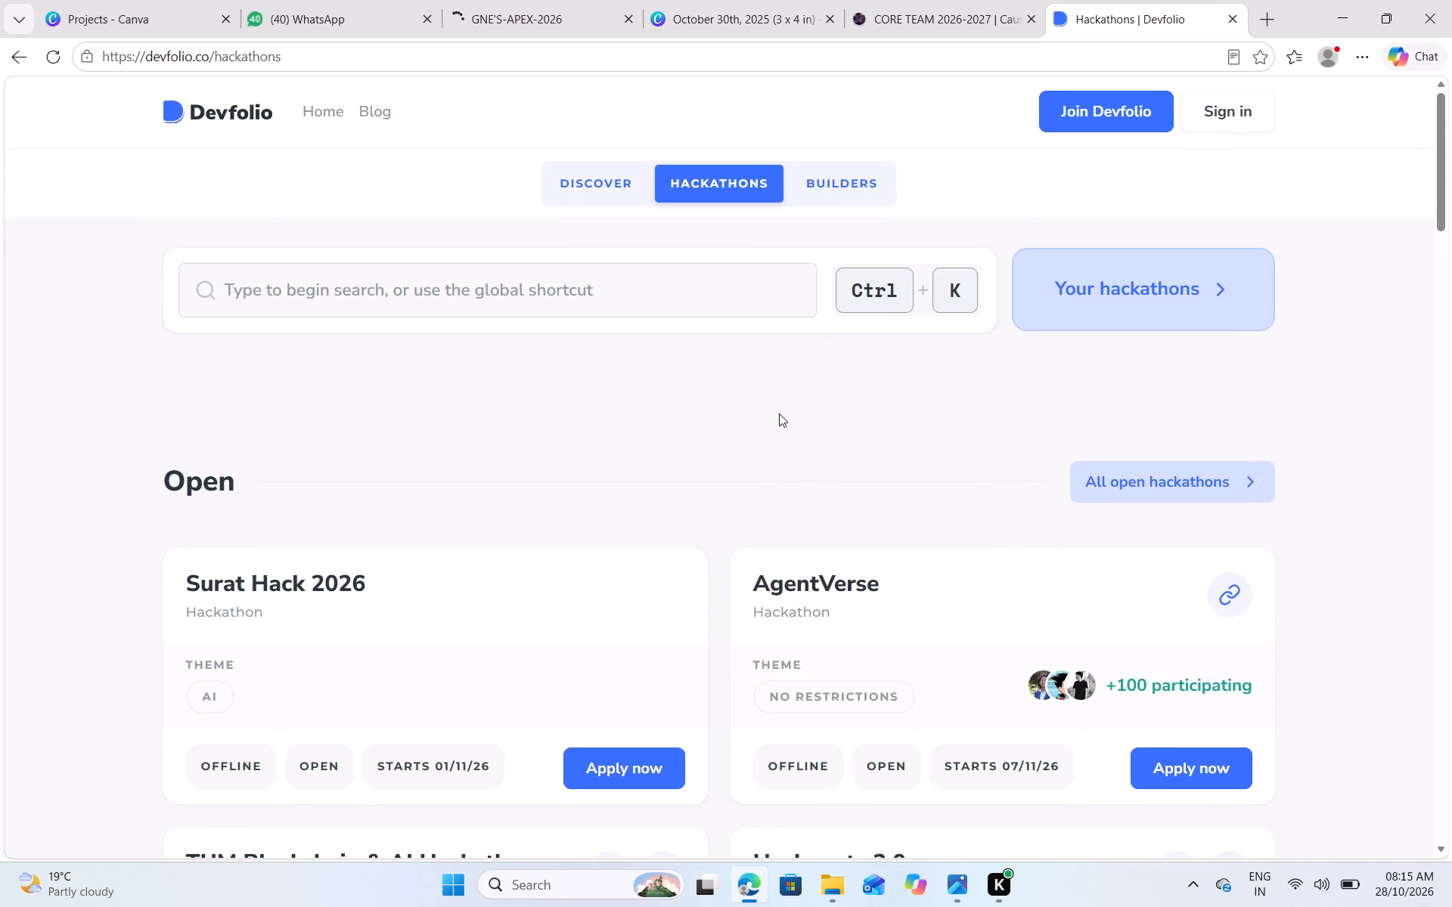
pyautogui.click(234, 120)
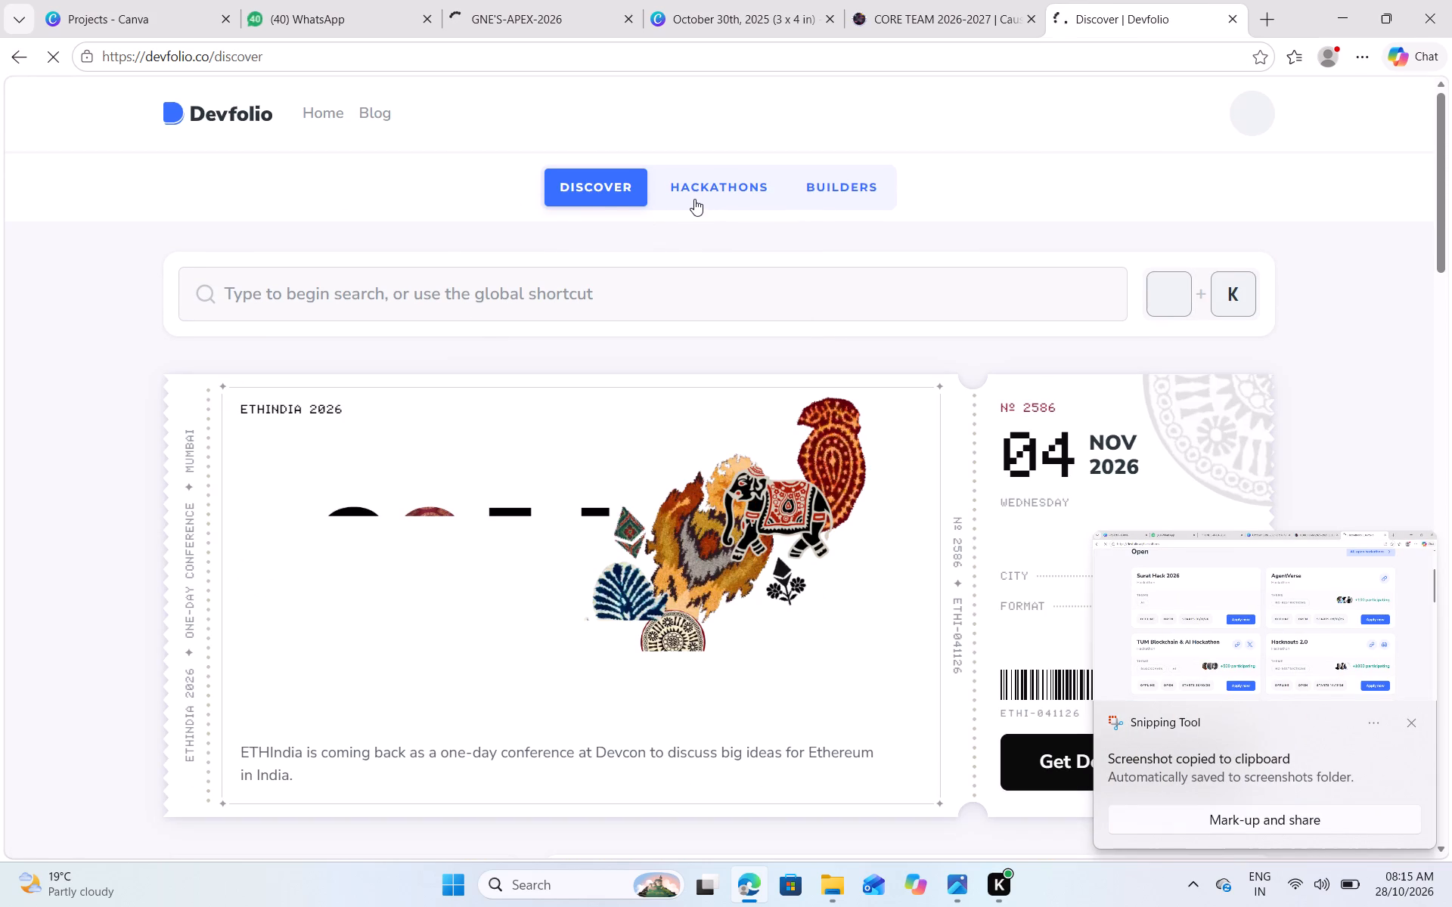
pyautogui.click(697, 190)
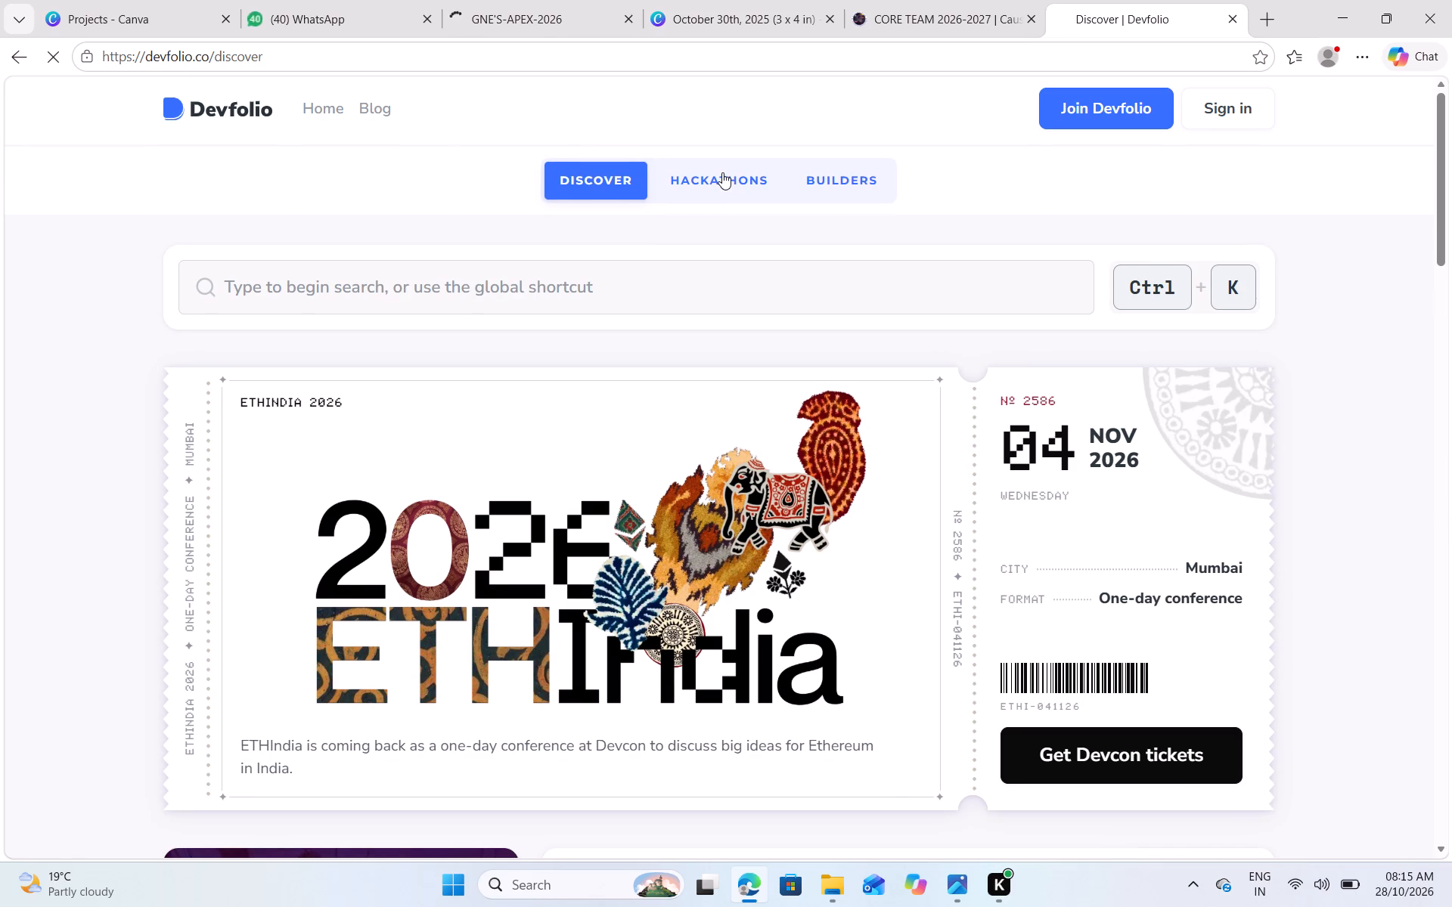
pyautogui.hscroll(-1, 737, 262)
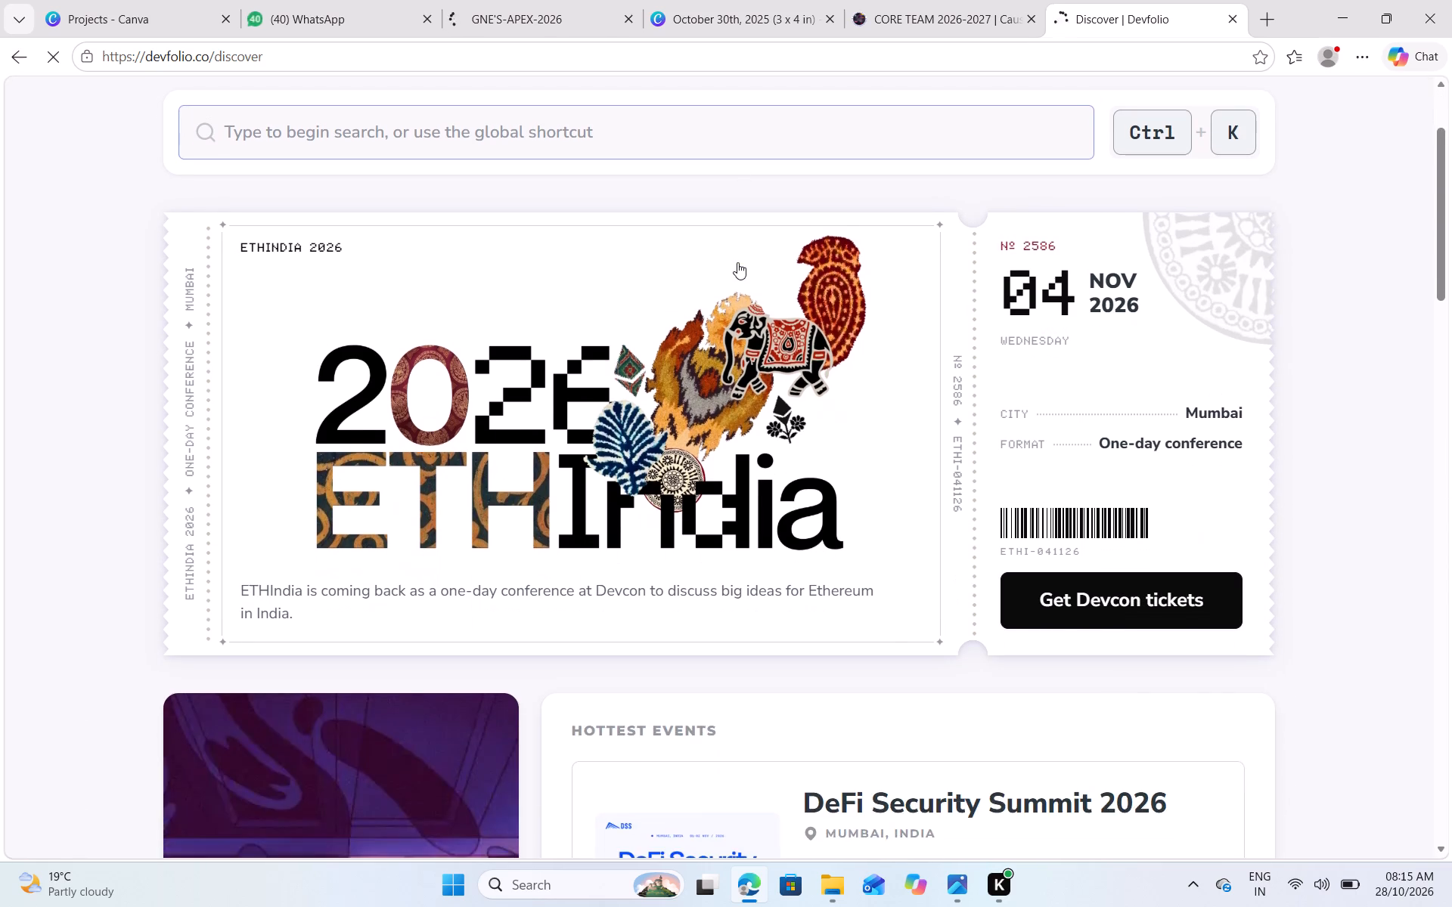
pyautogui.hscroll(-1, 737, 262)
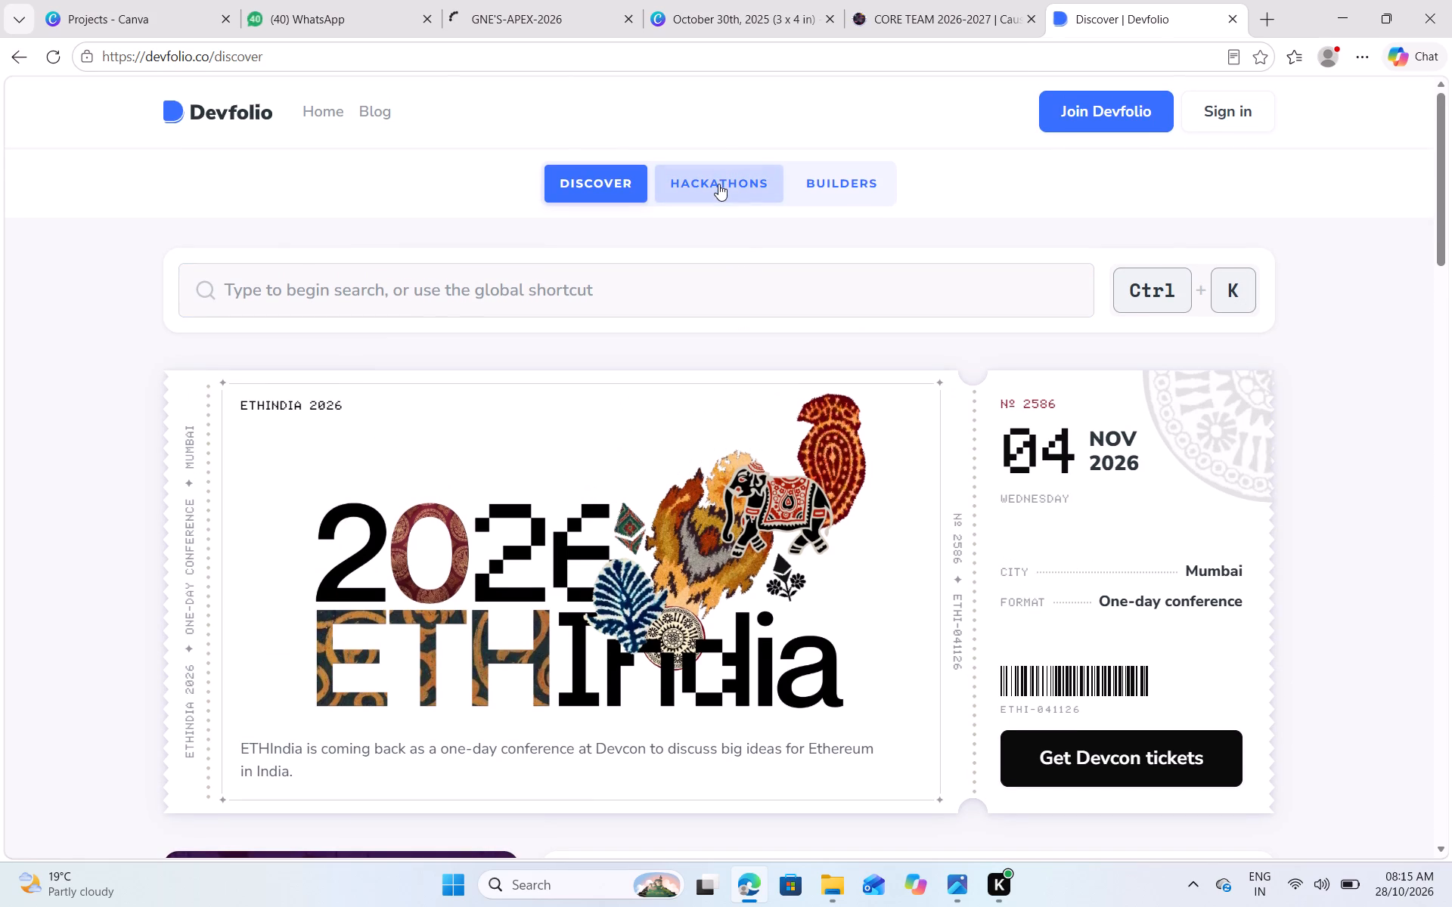
pyautogui.click(718, 184)
pyautogui.doubleClick(718, 184)
pyautogui.scroll(-2, 703, 453)
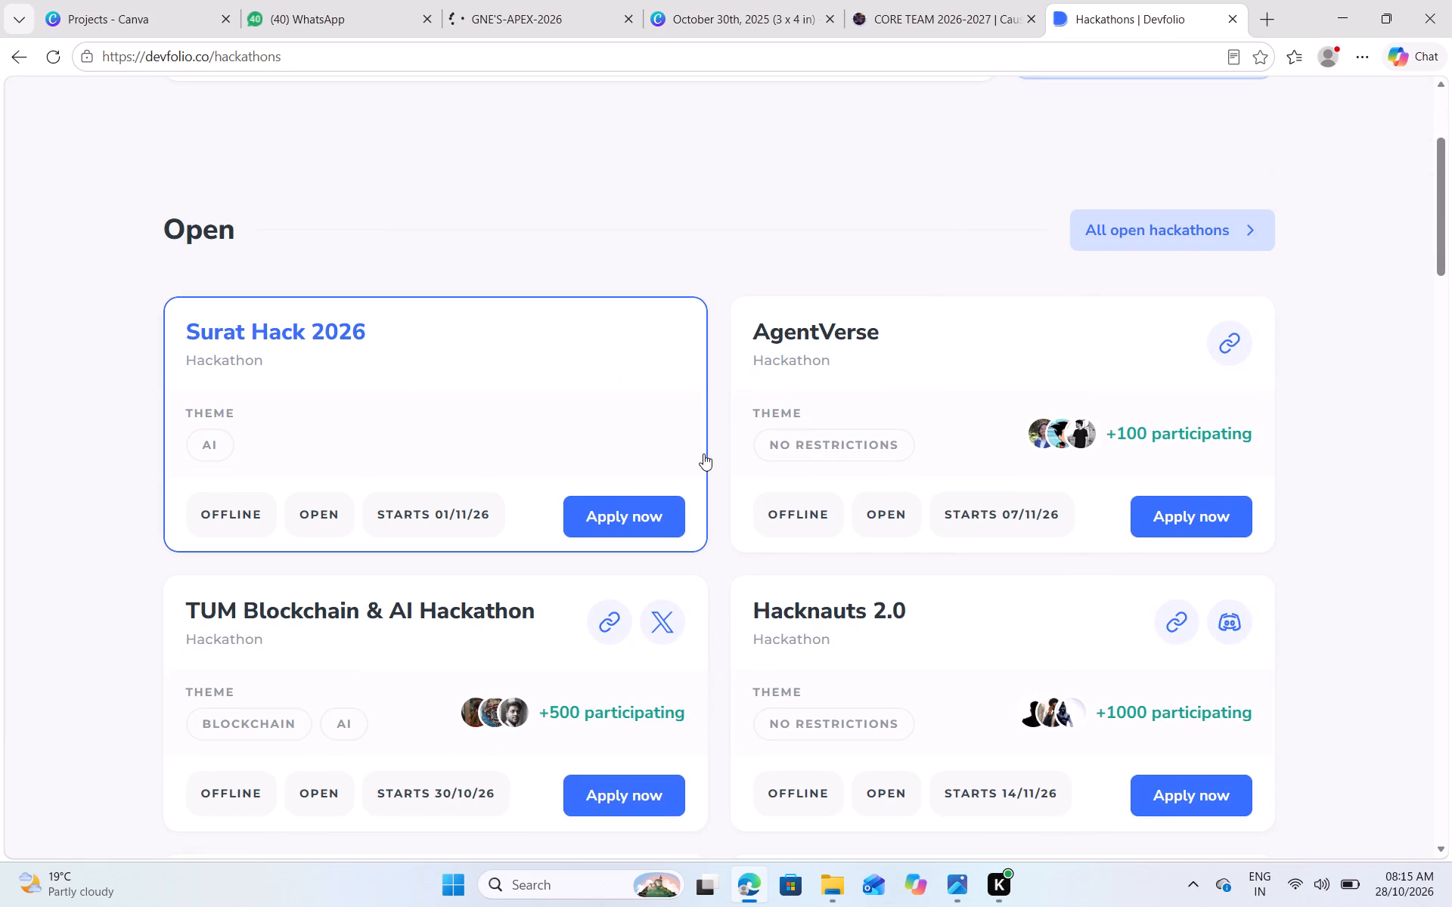
pyautogui.scroll(-1, 703, 453)
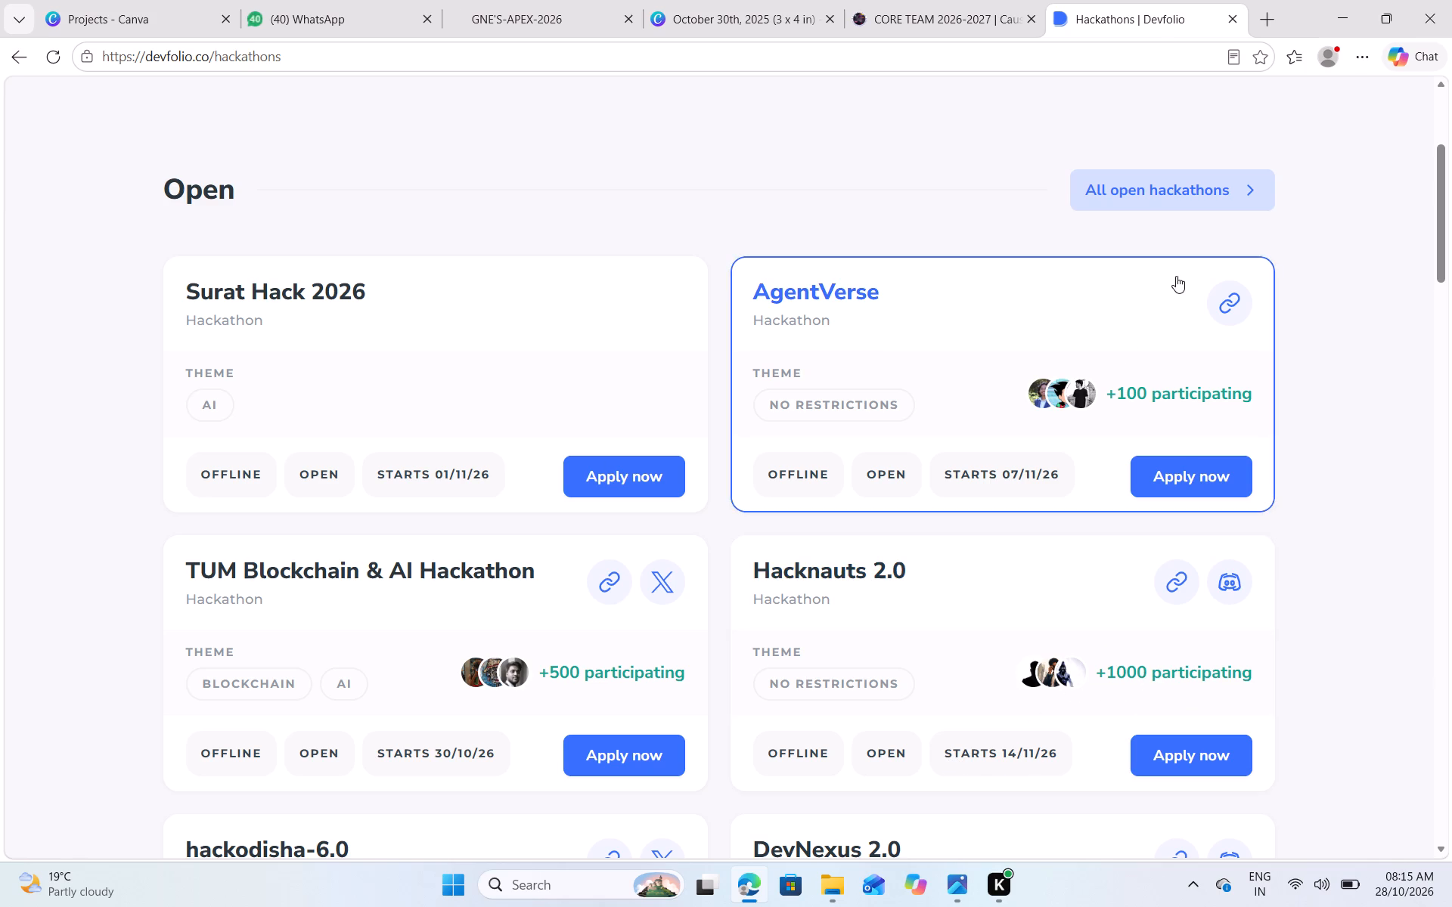
pyautogui.scroll(-1, 1275, 716)
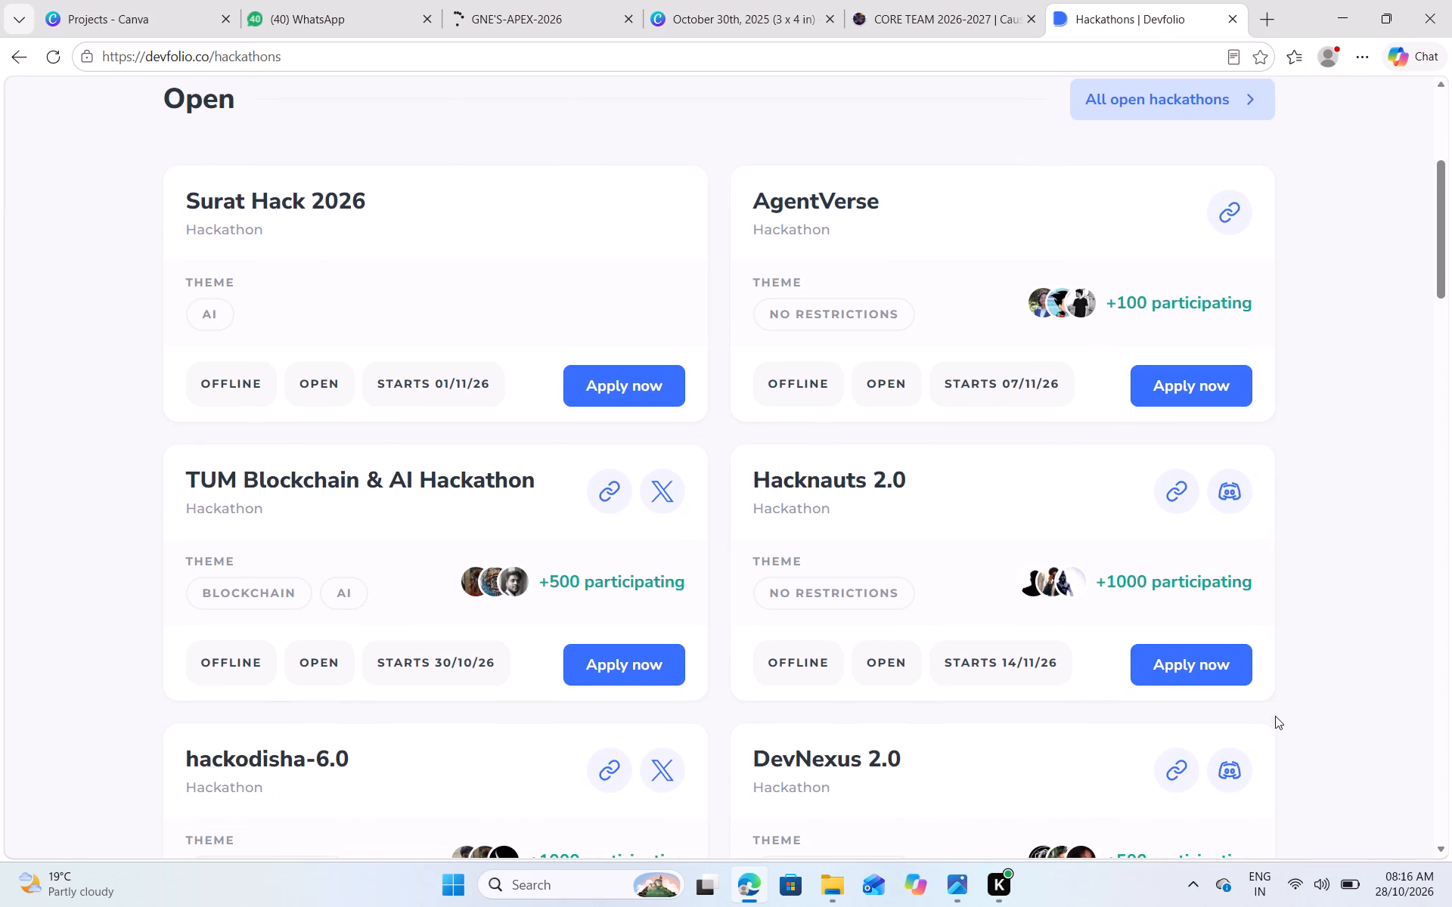
# Look over the Stall Incharge and Participant badge pages in the October 30th, 2025 (3 x 4 in) design and close its tab.
pyautogui.click(873, 0)
pyautogui.click(724, 0)
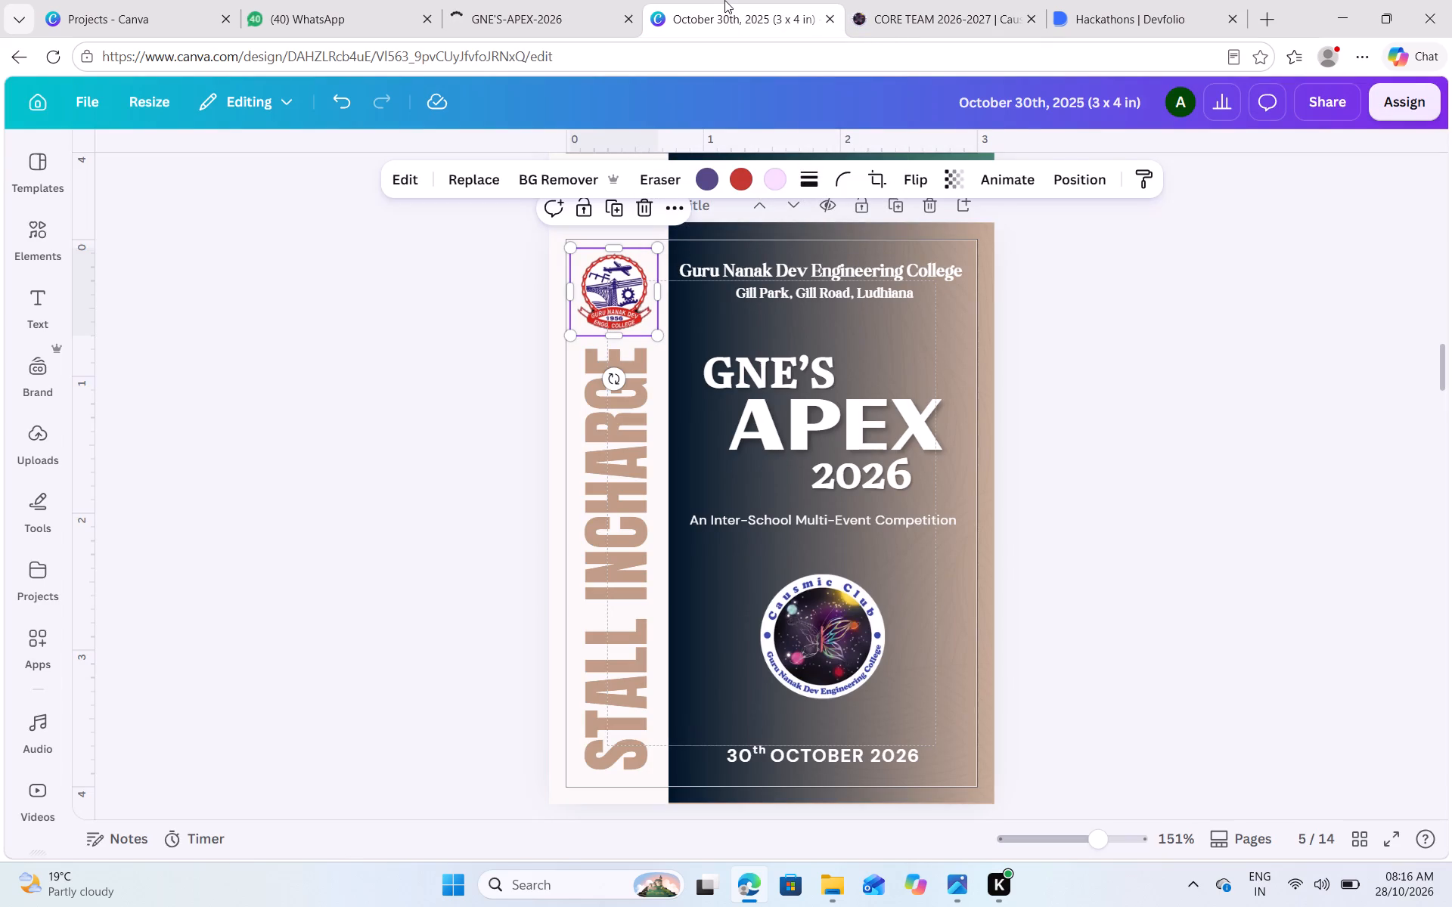
pyautogui.click(1034, 408)
pyautogui.scroll(2, 1034, 408)
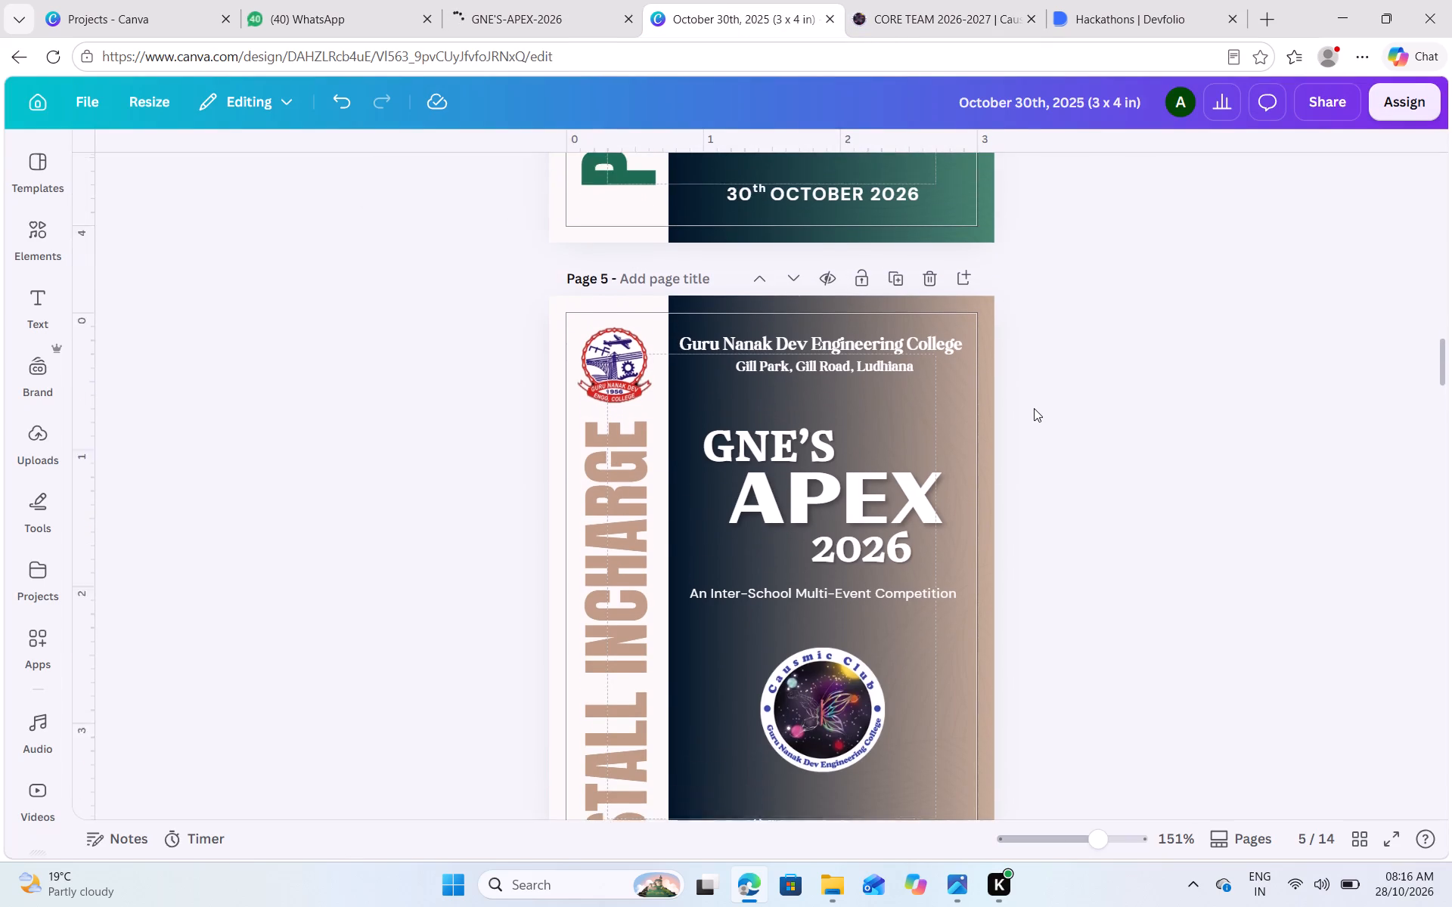
pyautogui.scroll(3, 1034, 408)
pyautogui.click(827, 17)
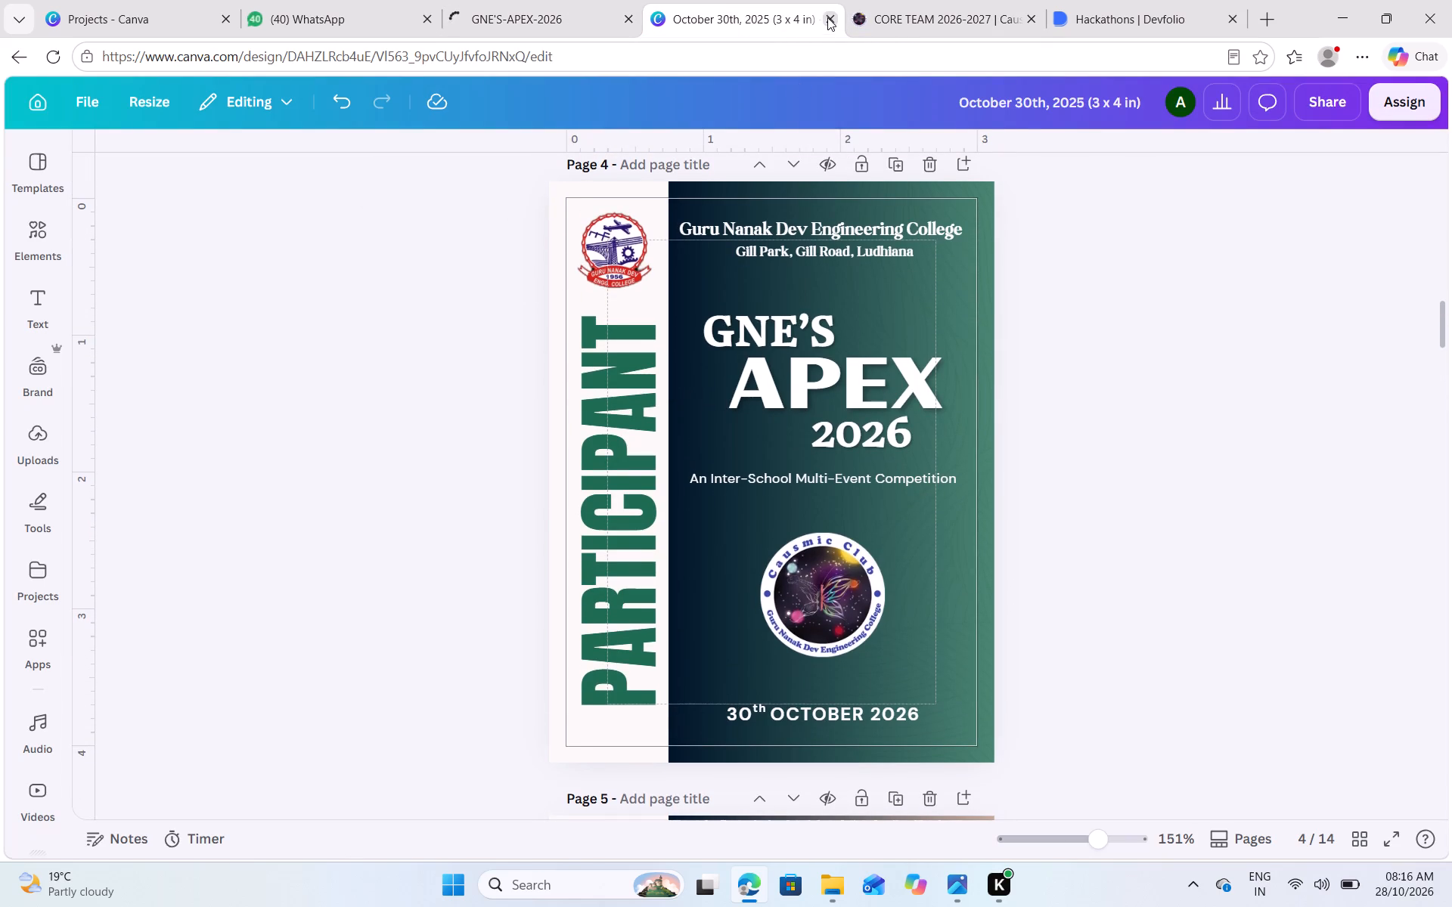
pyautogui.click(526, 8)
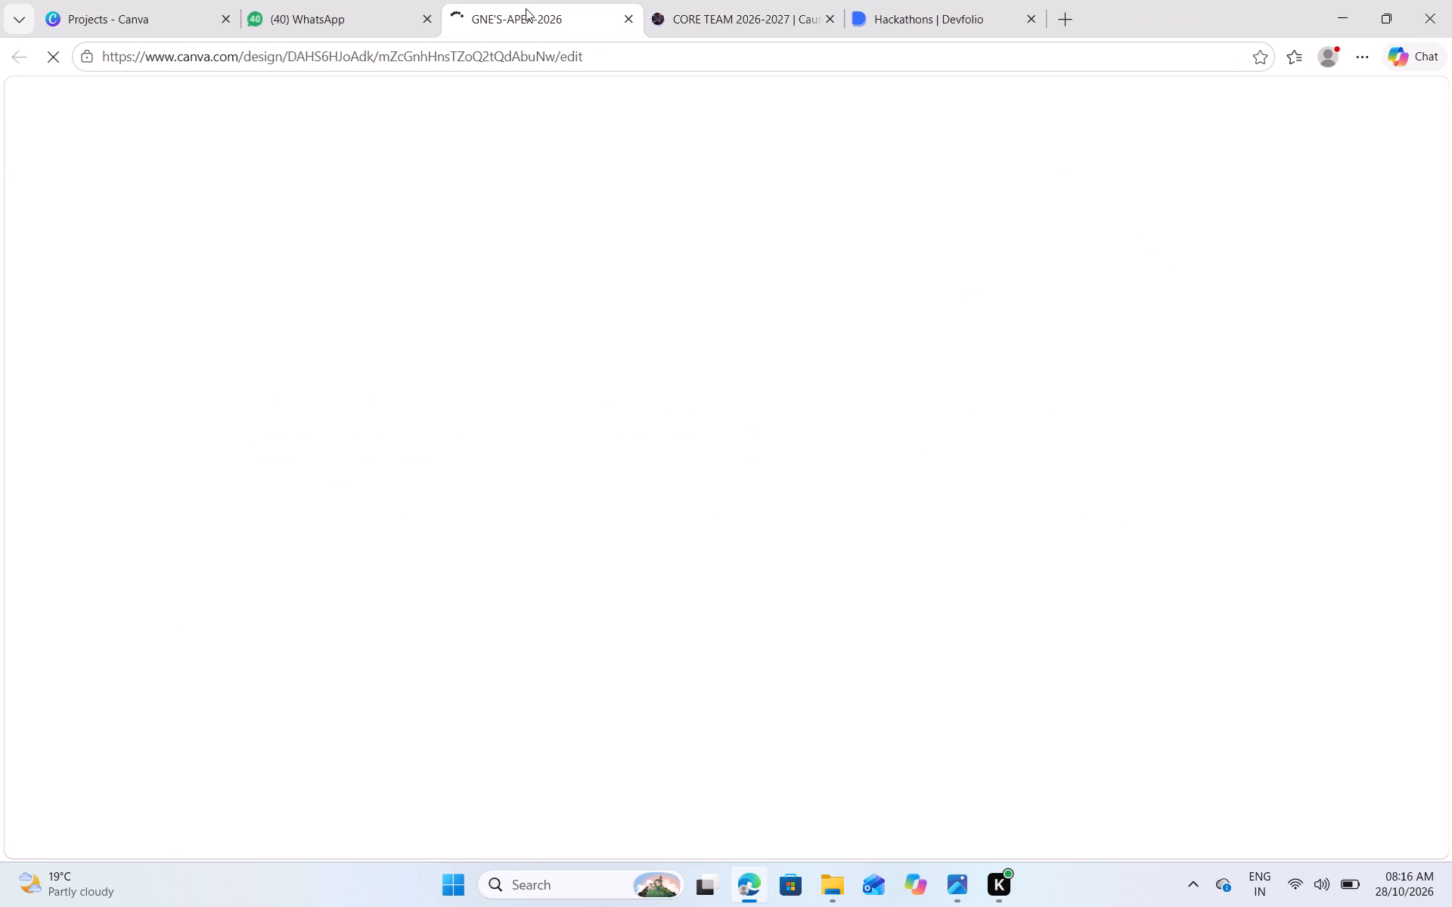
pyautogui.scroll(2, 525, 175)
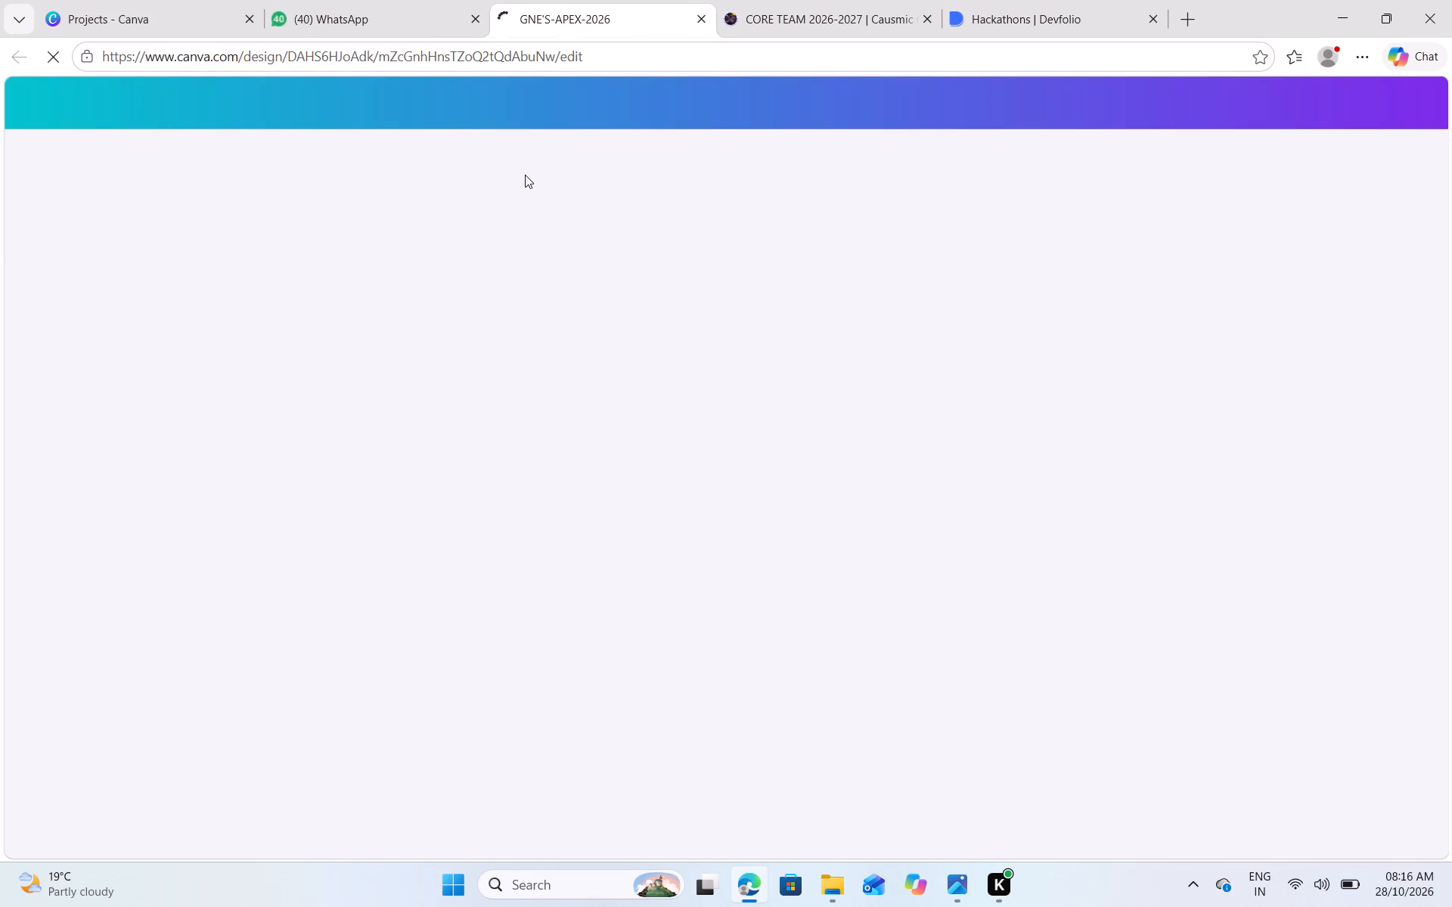
# Switch the Canva Projects page to the other signed-in account and reload its list of projects.
pyautogui.click(120, 15)
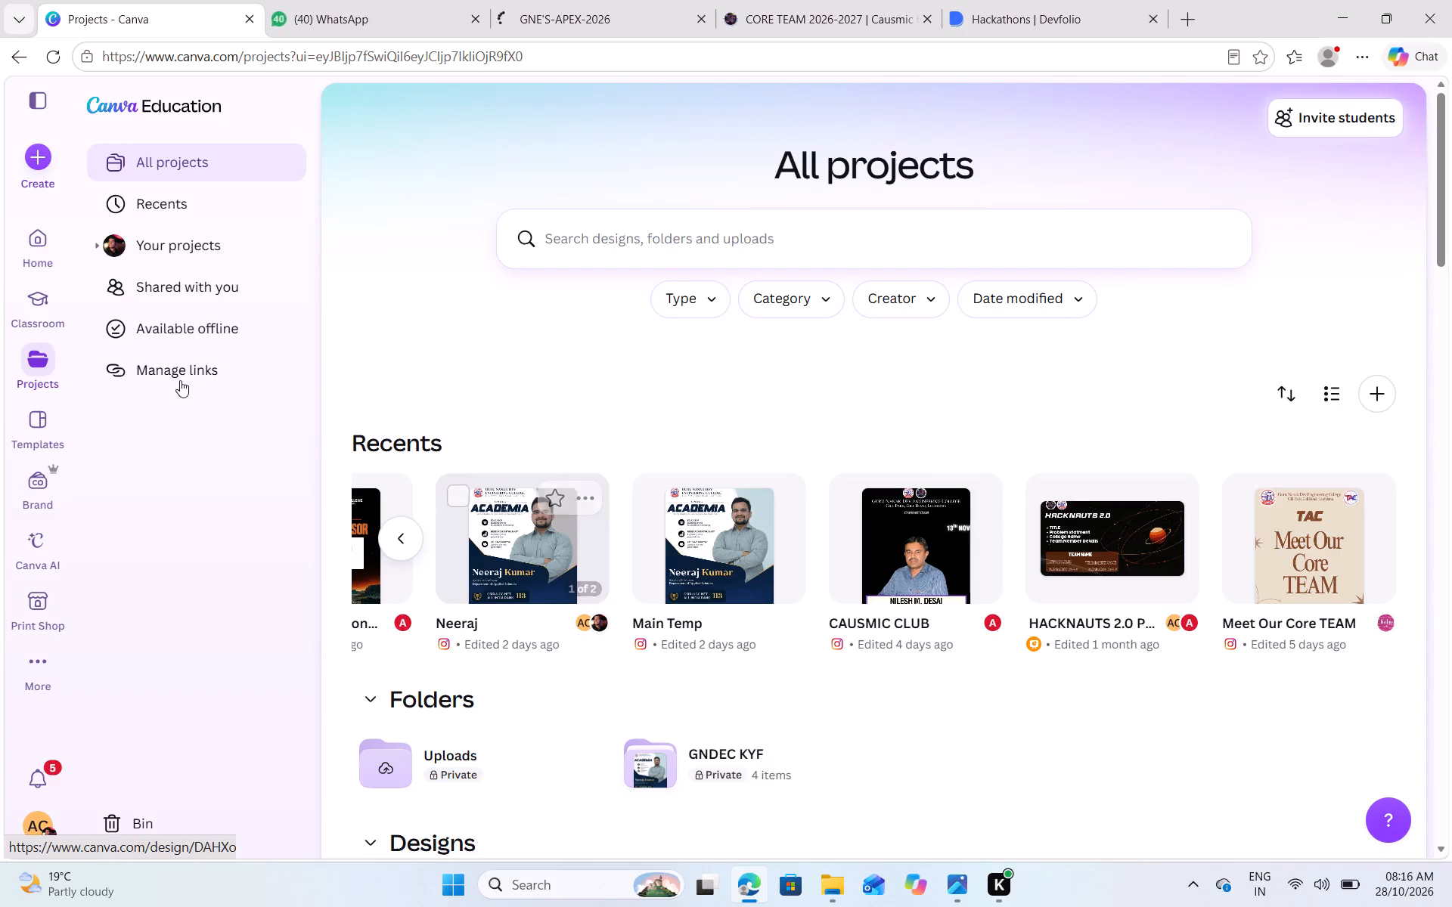
pyautogui.click(41, 831)
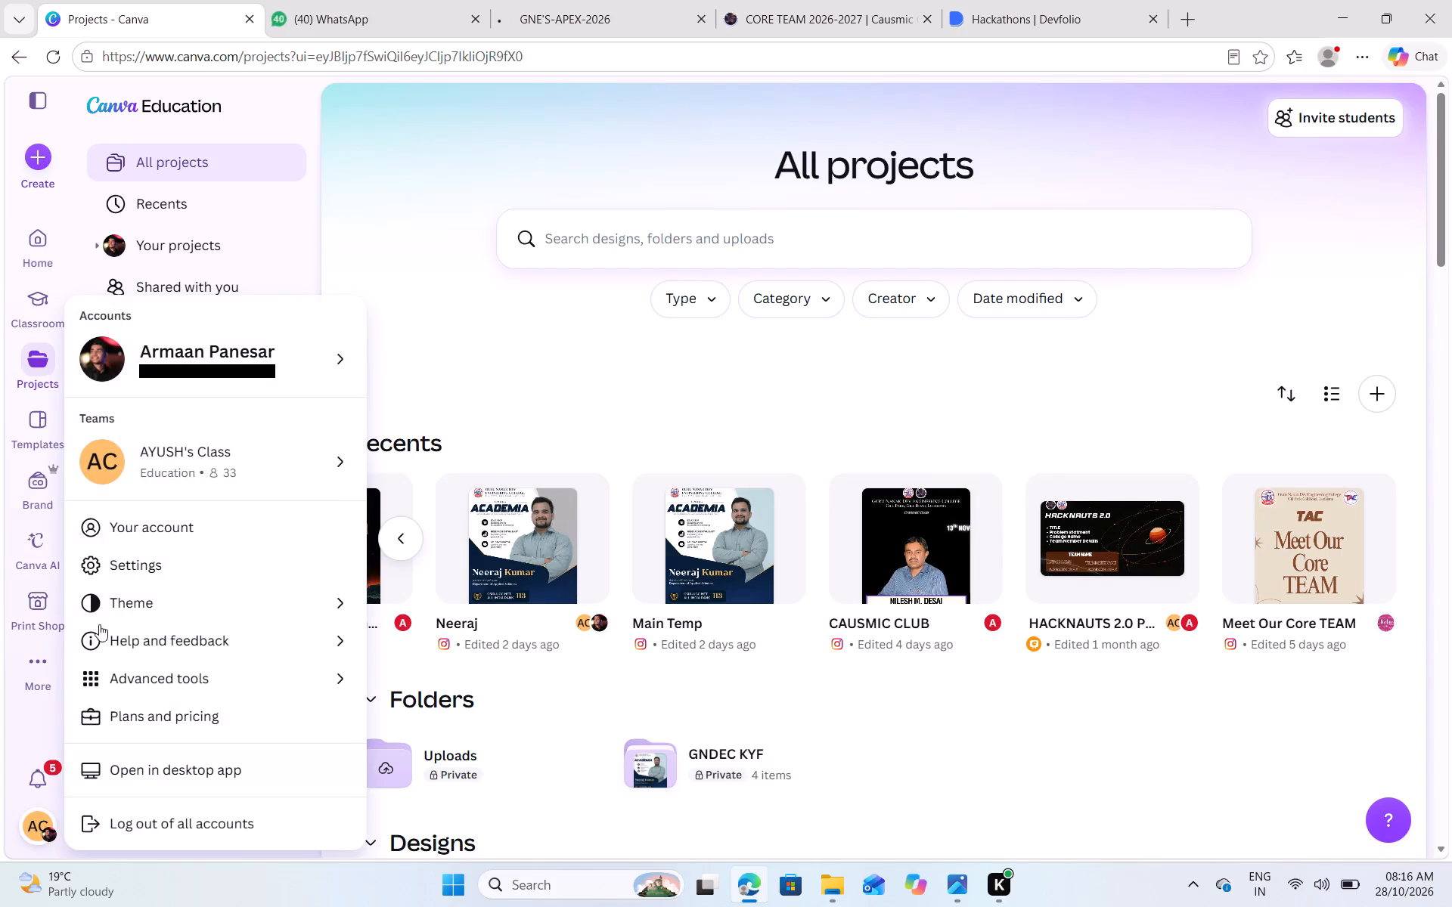
pyautogui.click(298, 372)
pyautogui.click(490, 442)
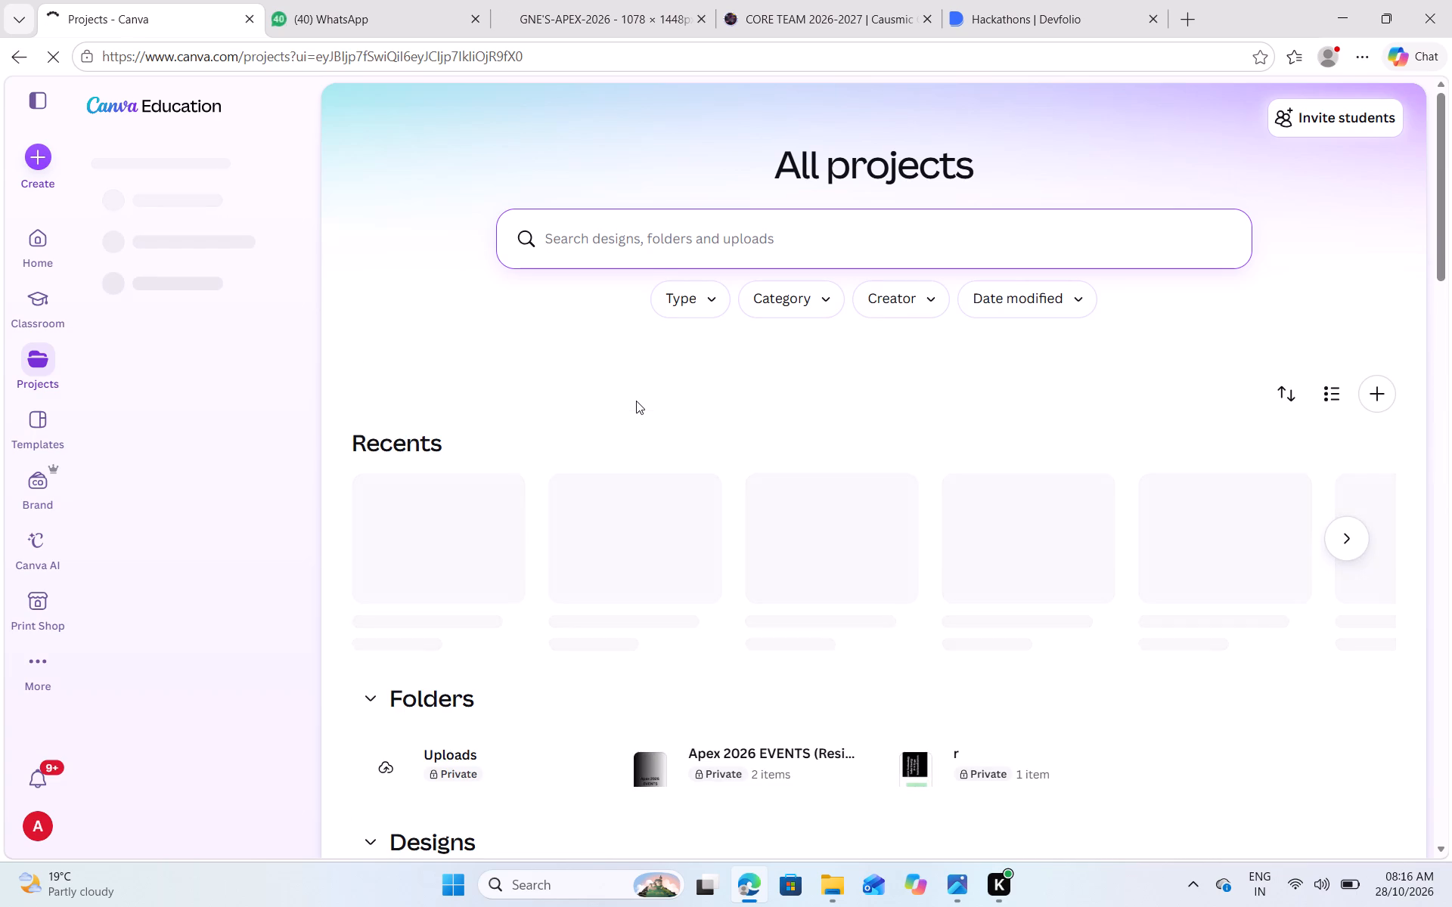
pyautogui.scroll(-1, 636, 401)
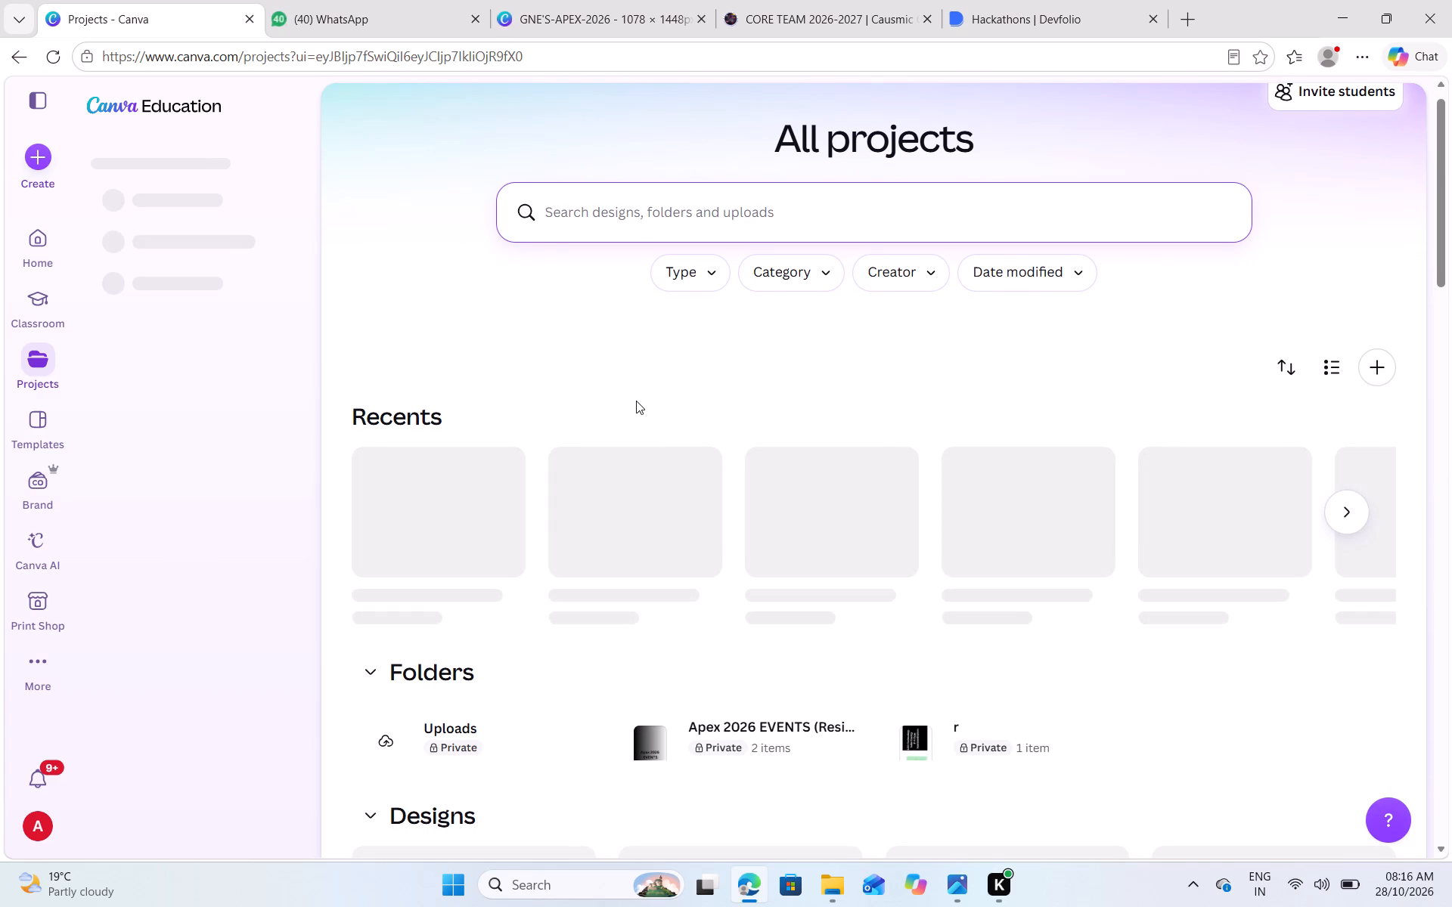
pyautogui.scroll(1, 636, 401)
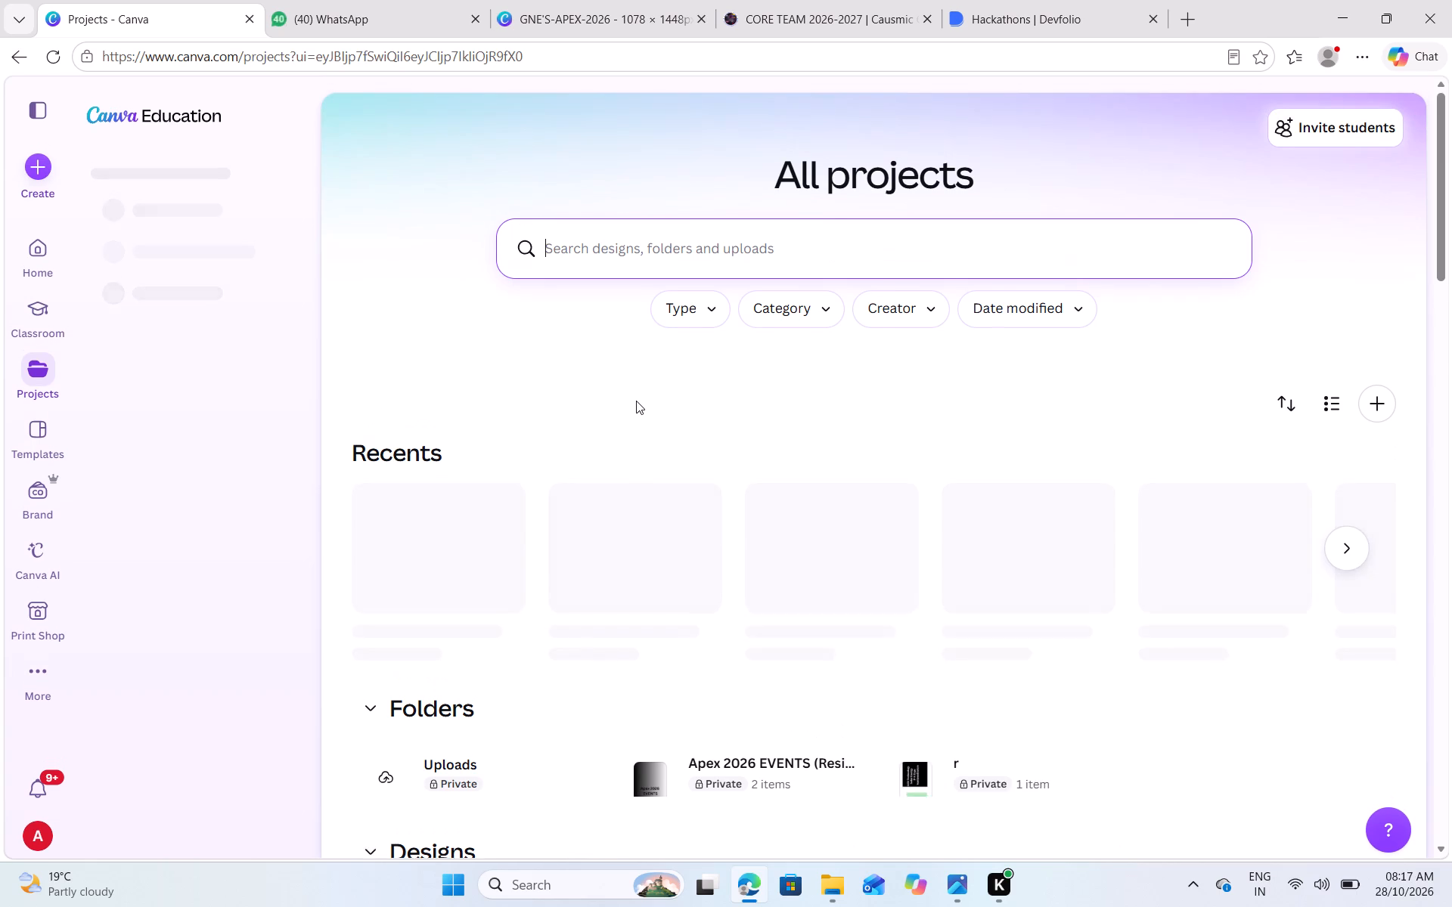
pyautogui.scroll(-3, 636, 401)
pyautogui.scroll(3, 636, 401)
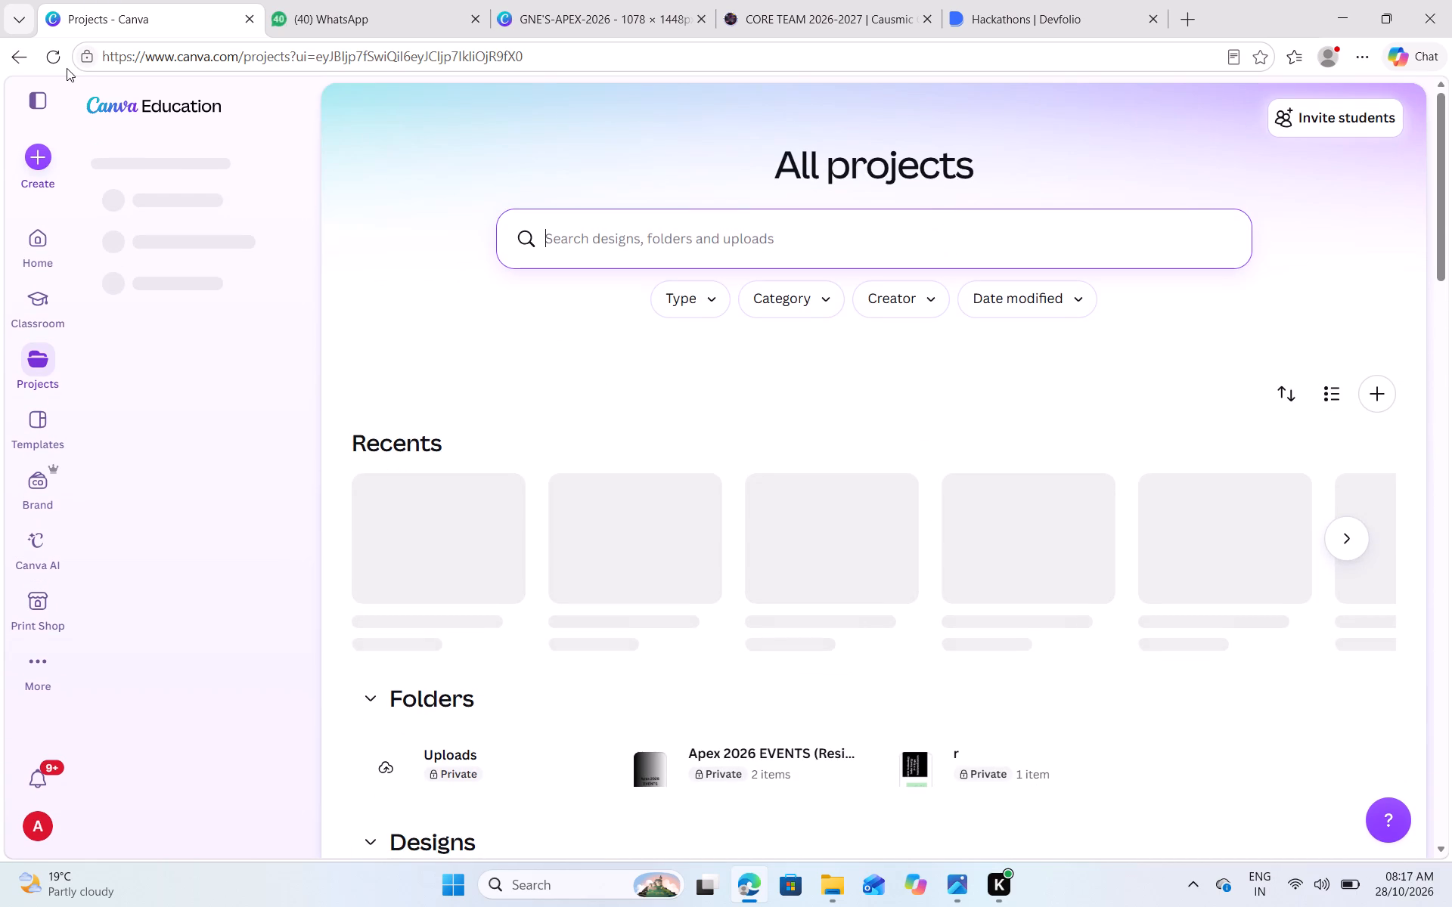
pyautogui.click(63, 65)
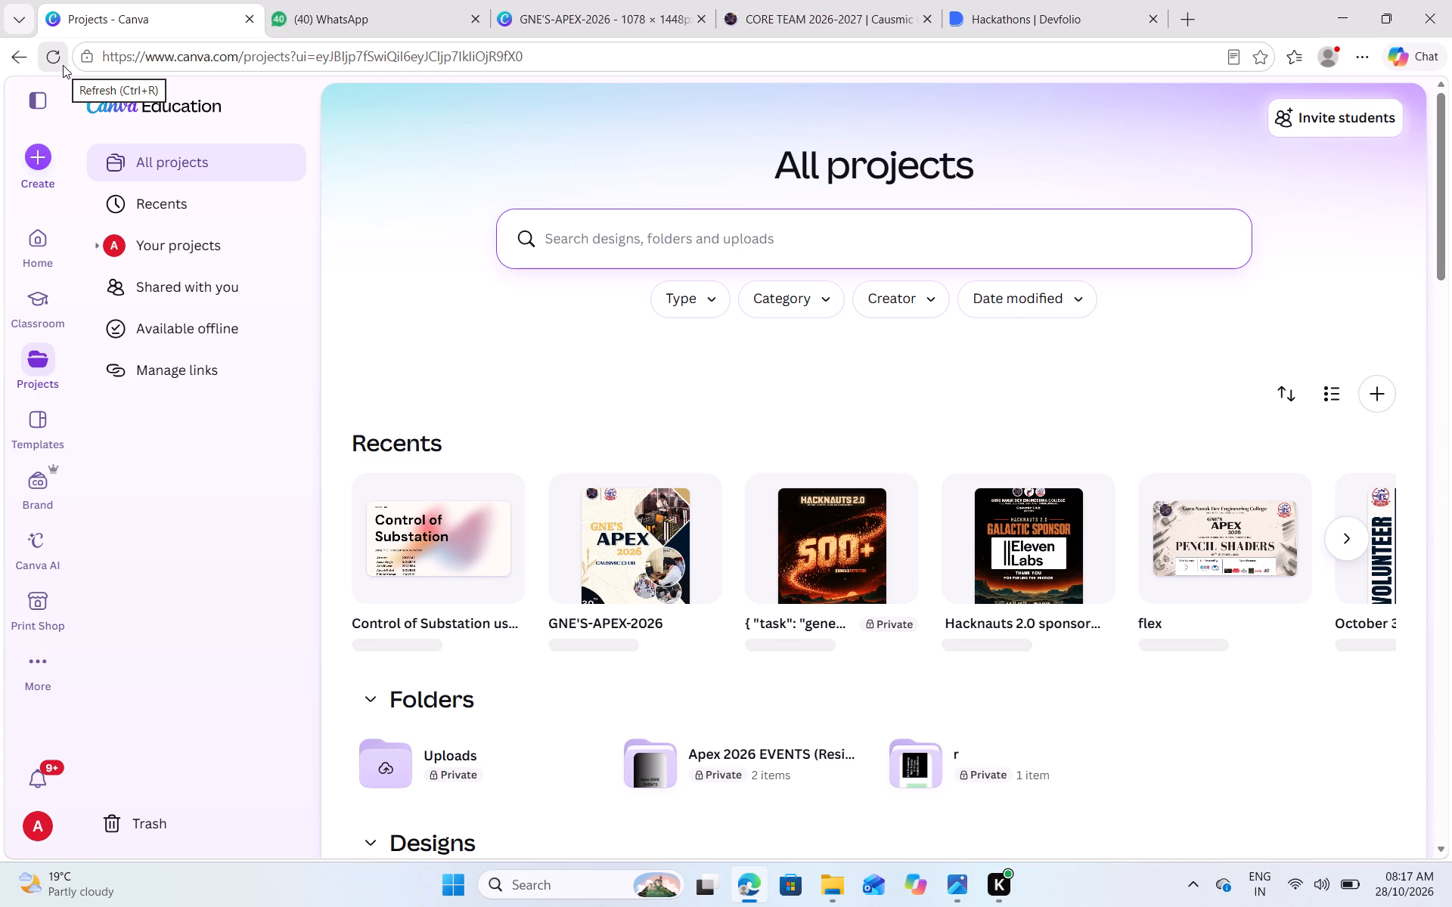
# Open the private Hacknauts 2.0 registrations milestone design with the 500+ and 1000+ posters from the recent projects.
pyautogui.scroll(-1, 63, 65)
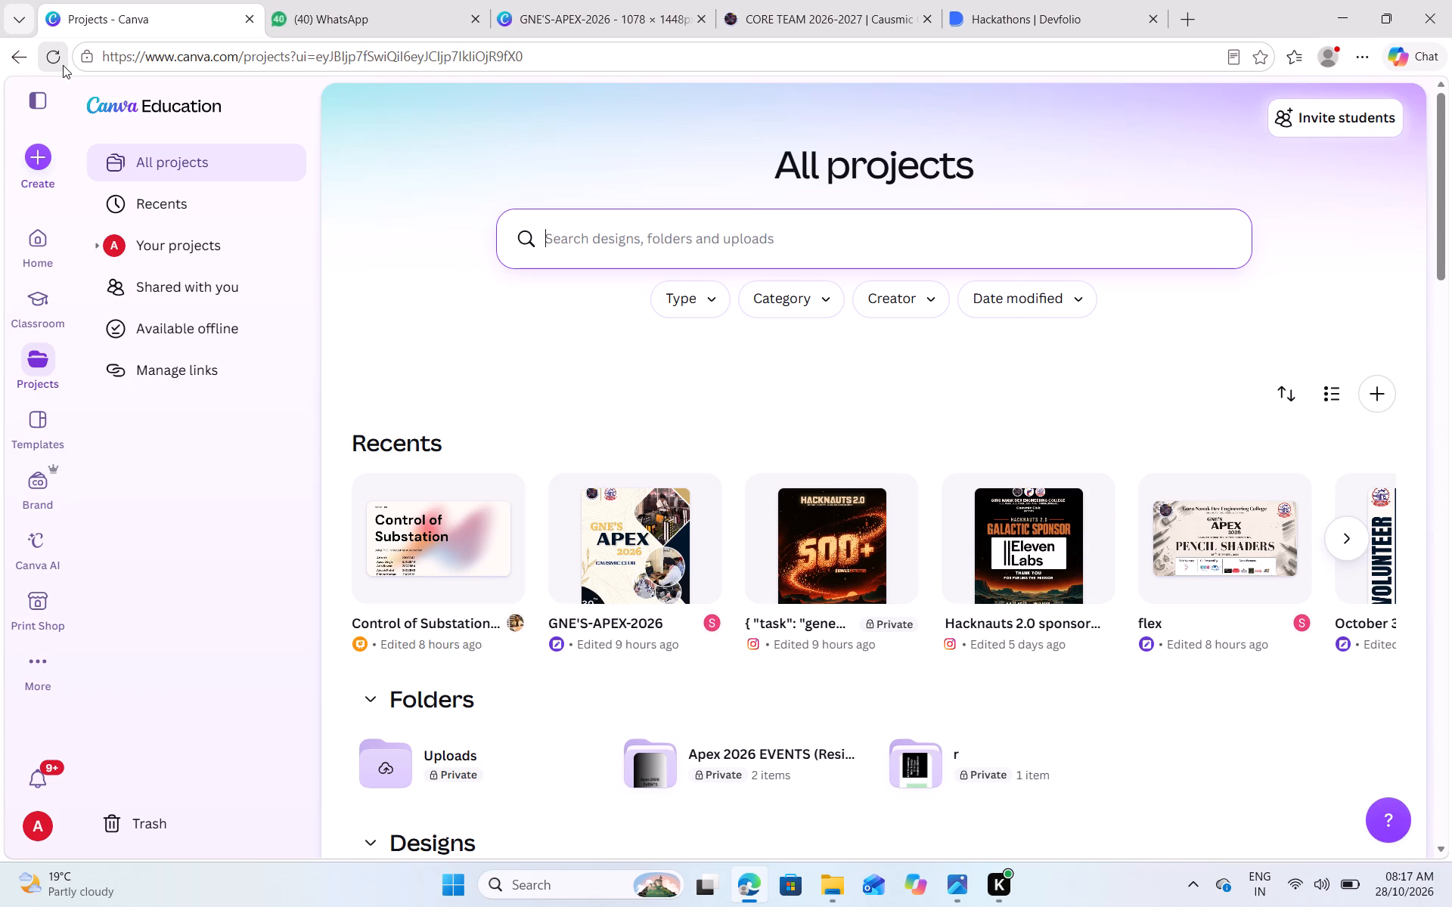
pyautogui.click(844, 533)
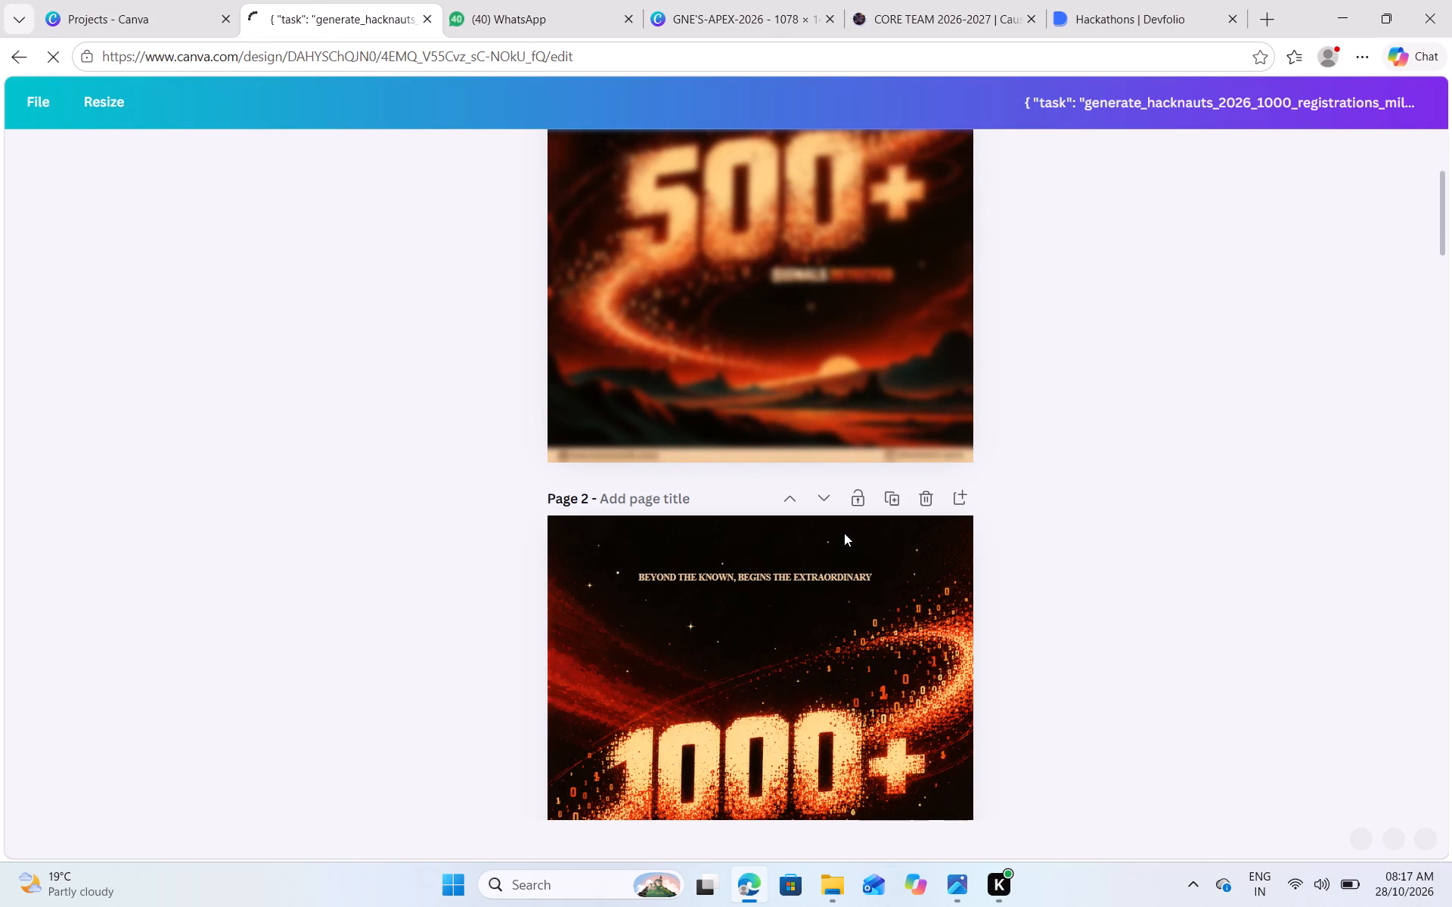
# Examine the Hacknauts 2.0 milestone poster pages, comparing the 500+, 1000+ and 800+ designs on pages 1 to 3.
pyautogui.scroll(-2, 844, 533)
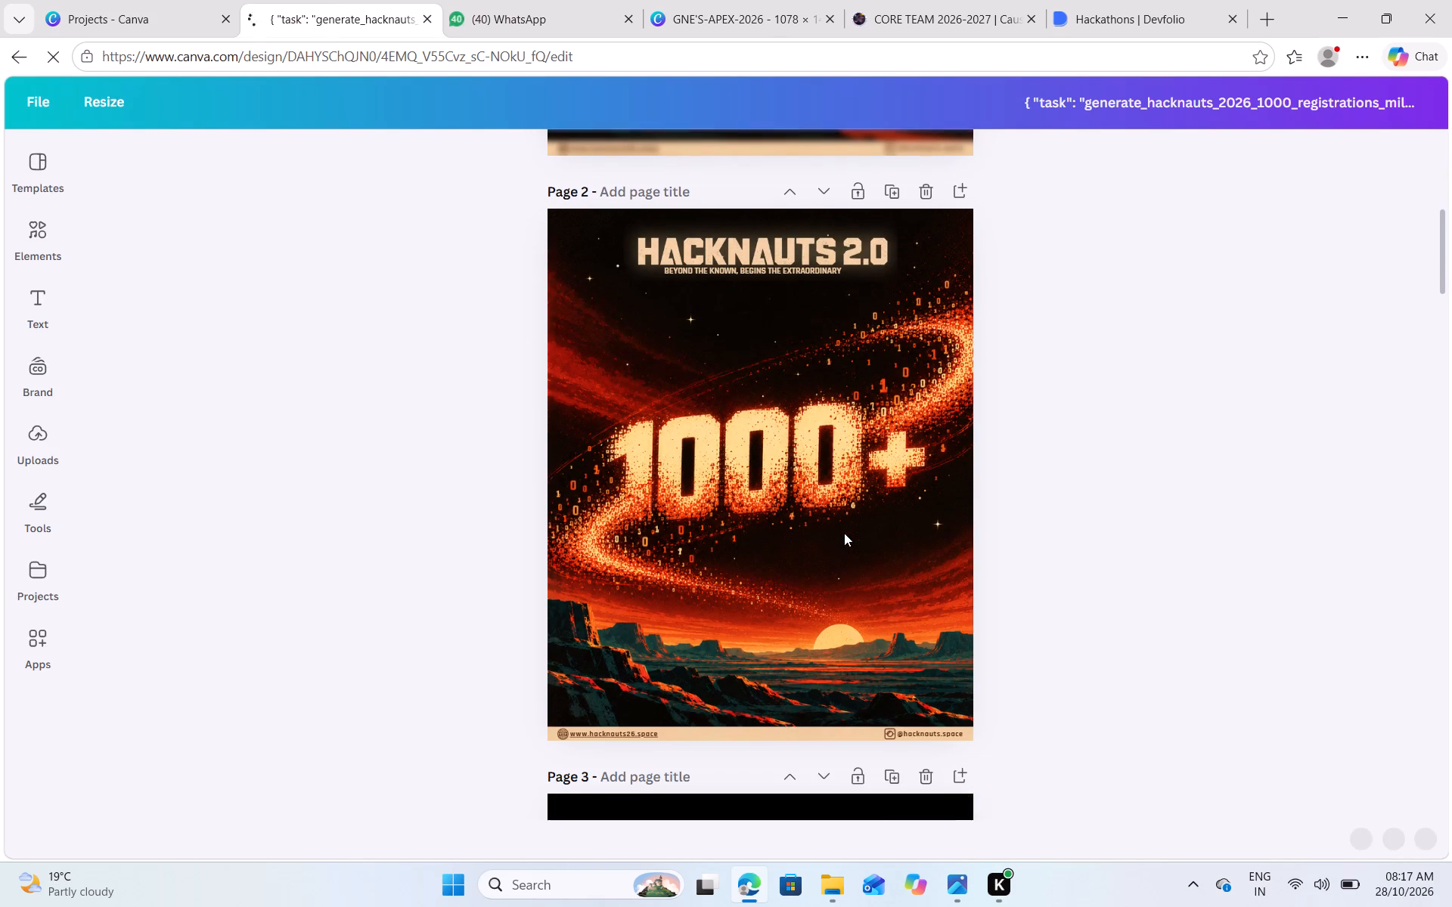
pyautogui.scroll(-1, 844, 533)
pyautogui.scroll(2, 1056, 521)
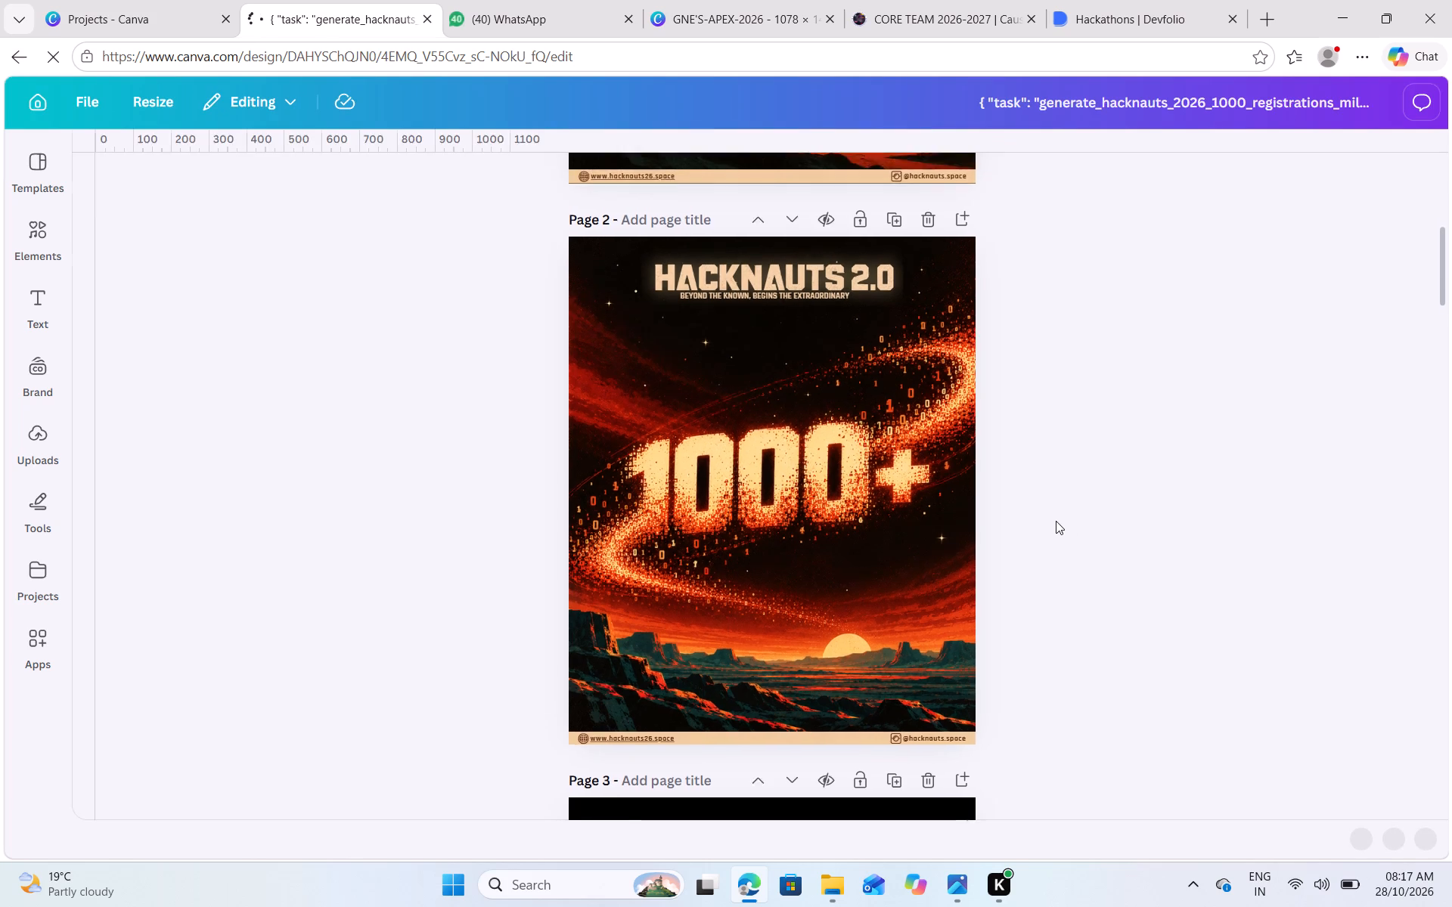
pyautogui.click(880, 259)
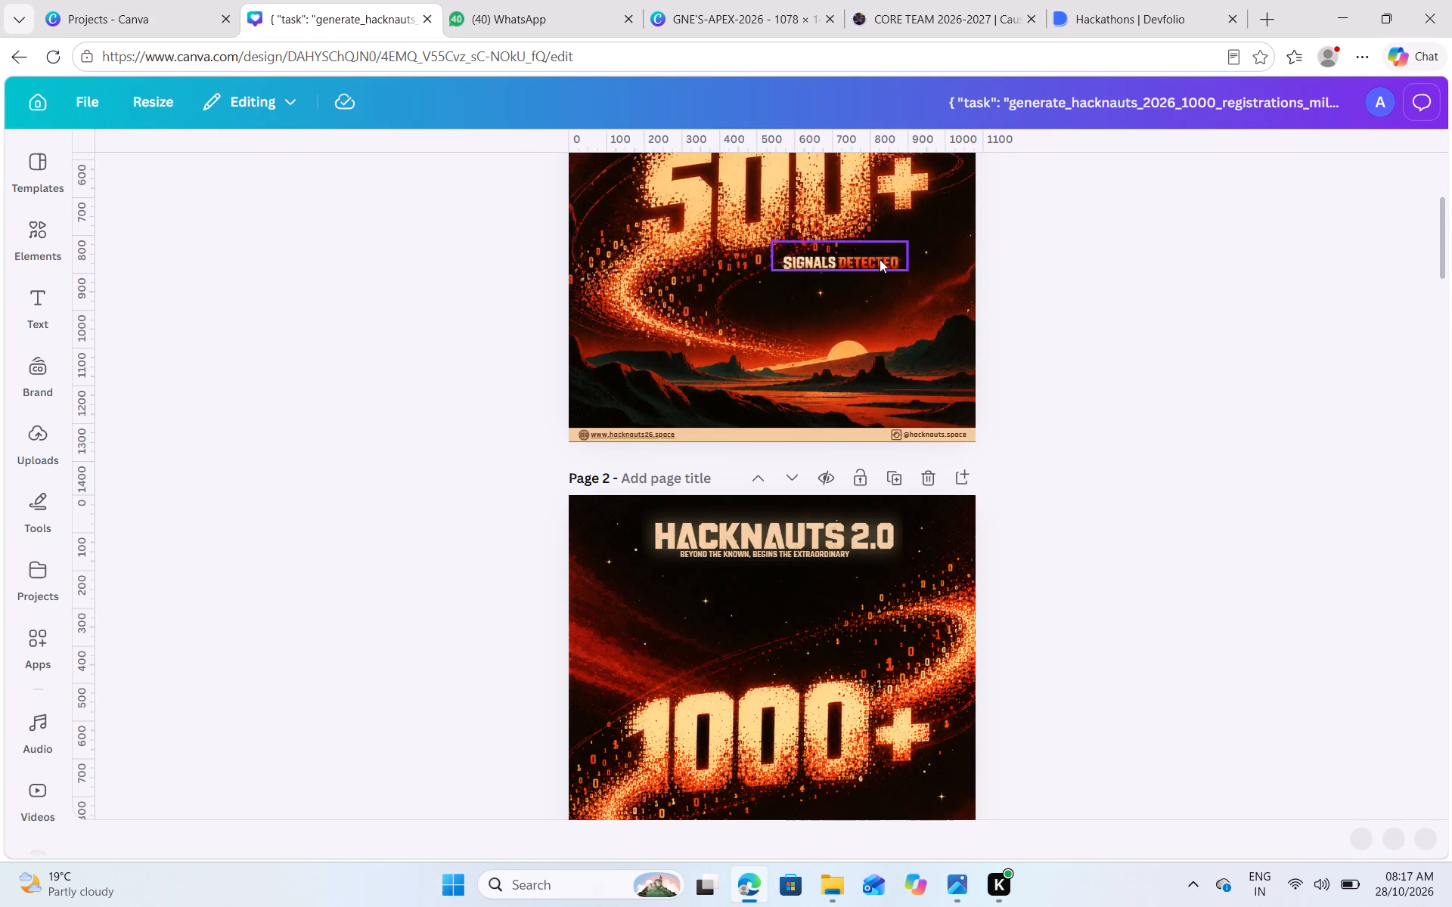
pyautogui.click(1078, 490)
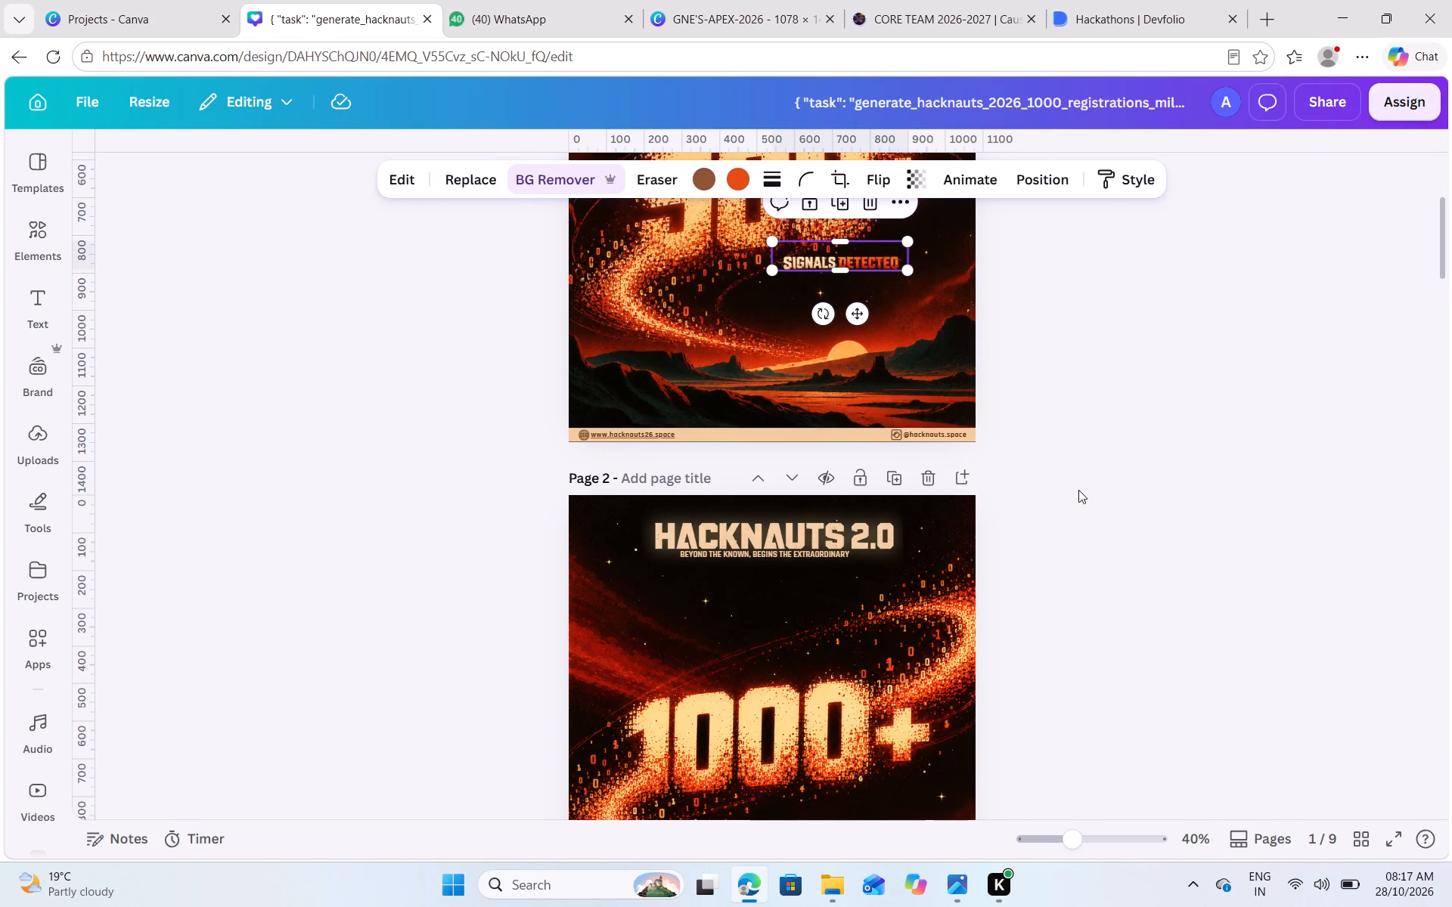
pyautogui.scroll(-4, 1078, 490)
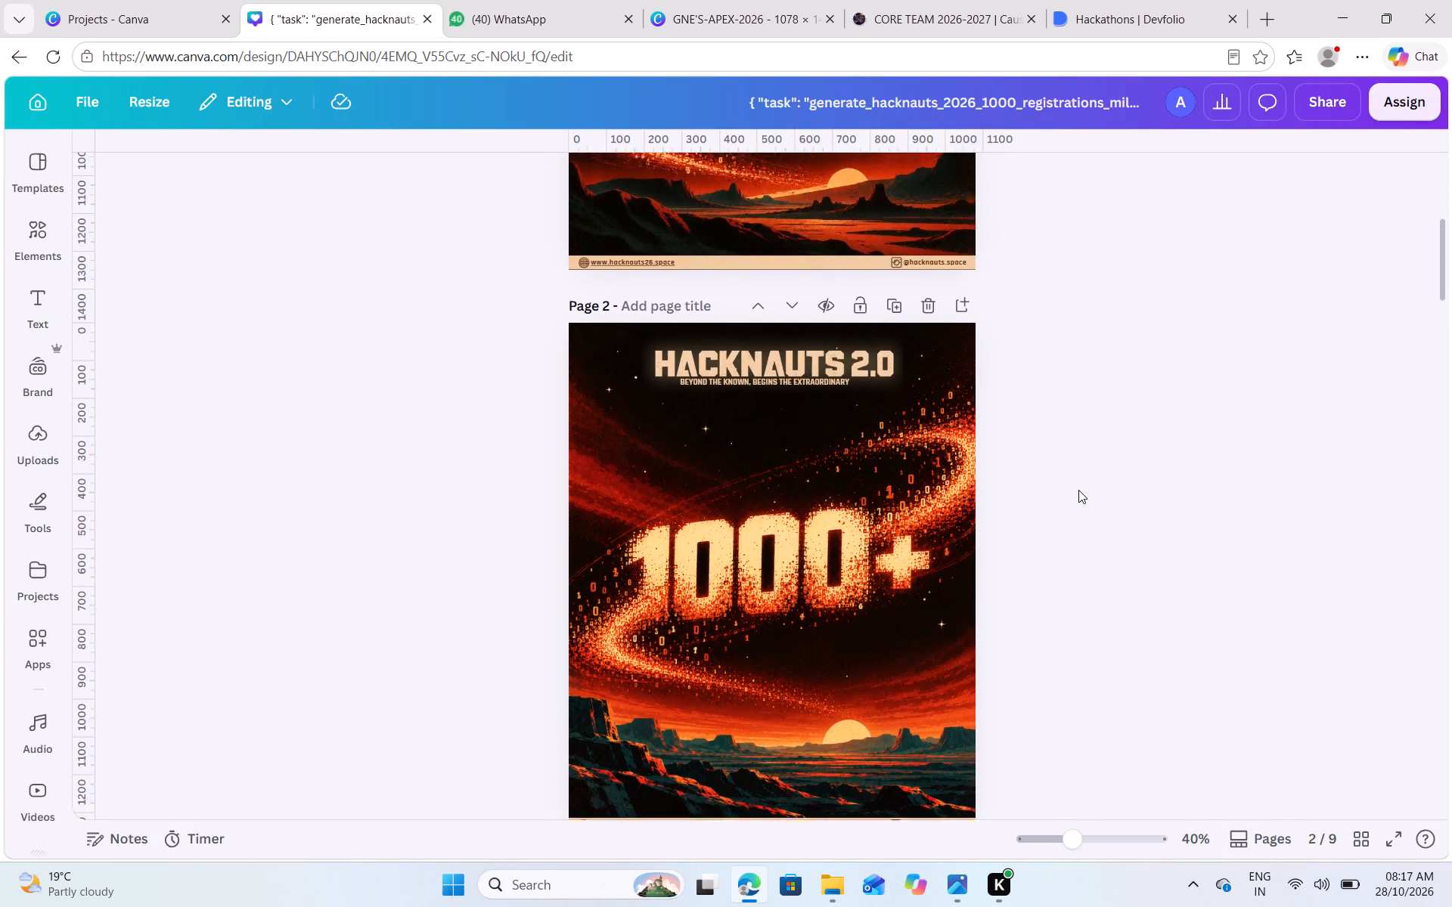
pyautogui.scroll(-1, 1078, 490)
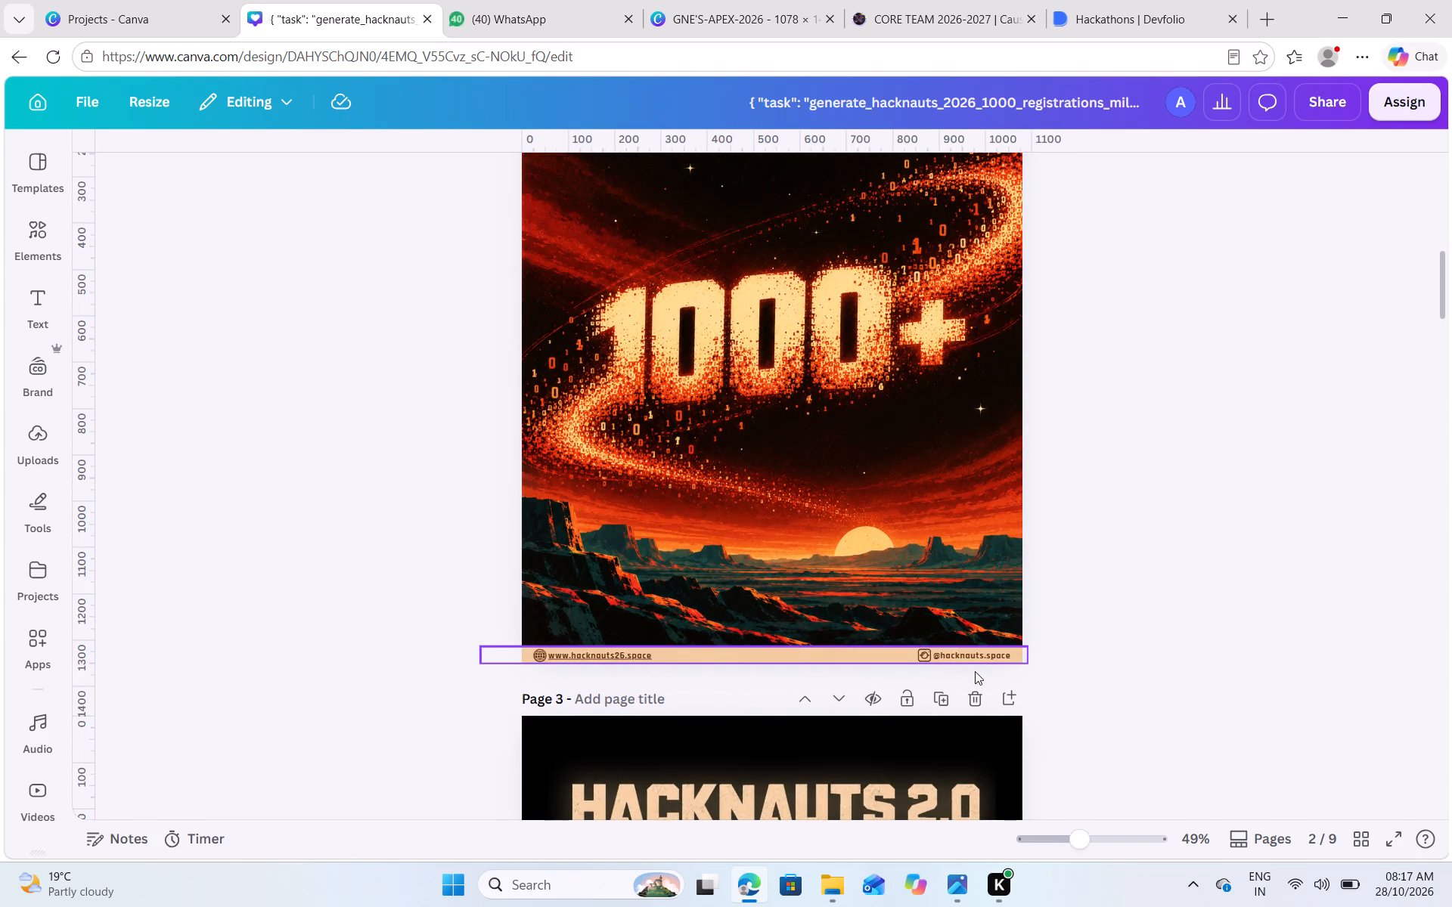
pyautogui.scroll(3, 743, 413)
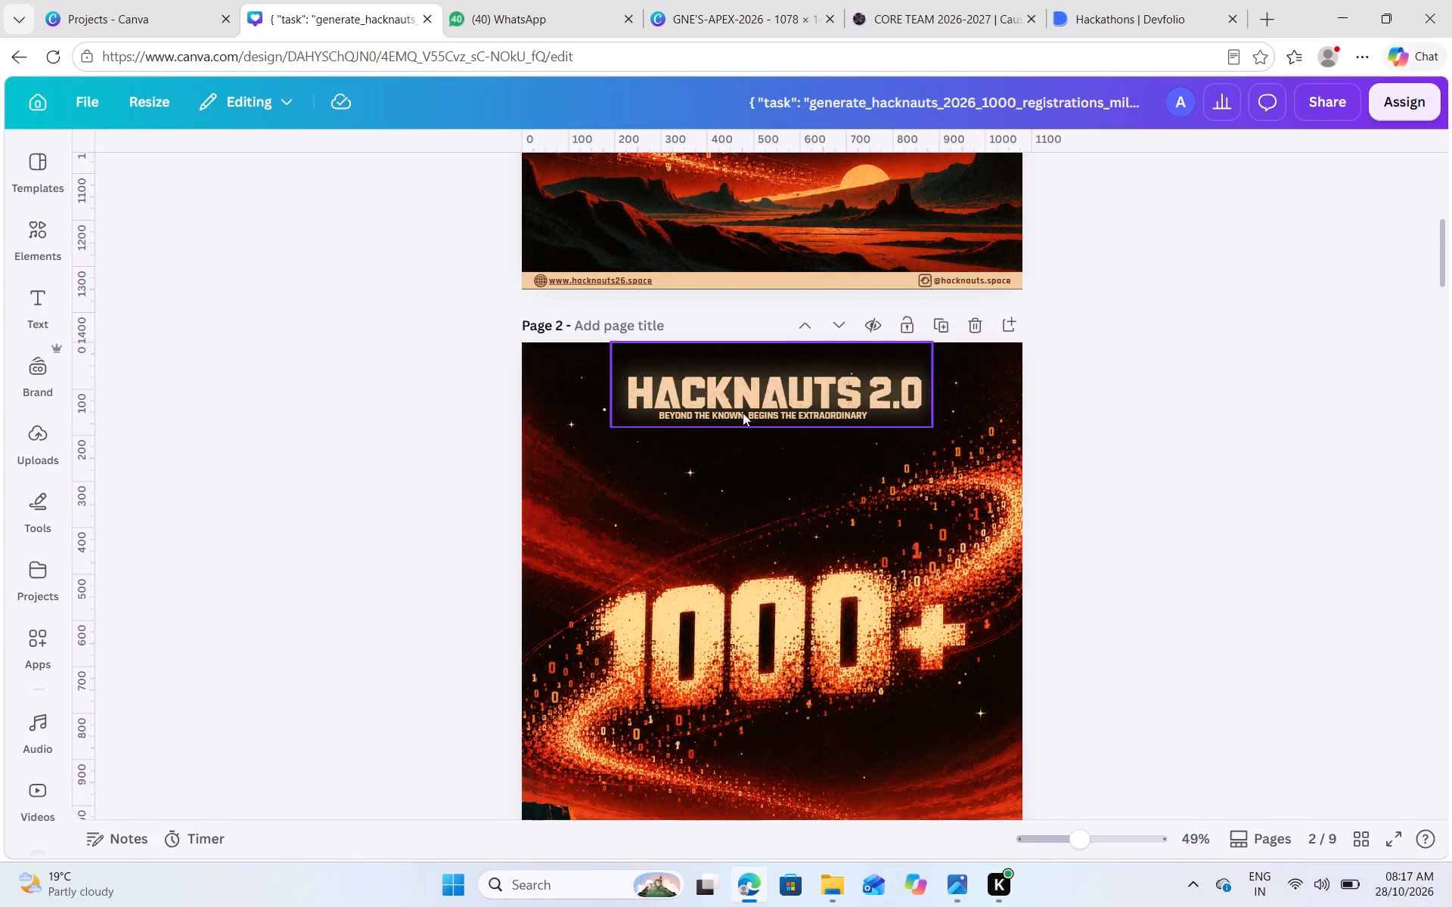
pyautogui.scroll(-2, 848, 417)
pyautogui.scroll(1, 848, 417)
pyautogui.scroll(-1, 848, 417)
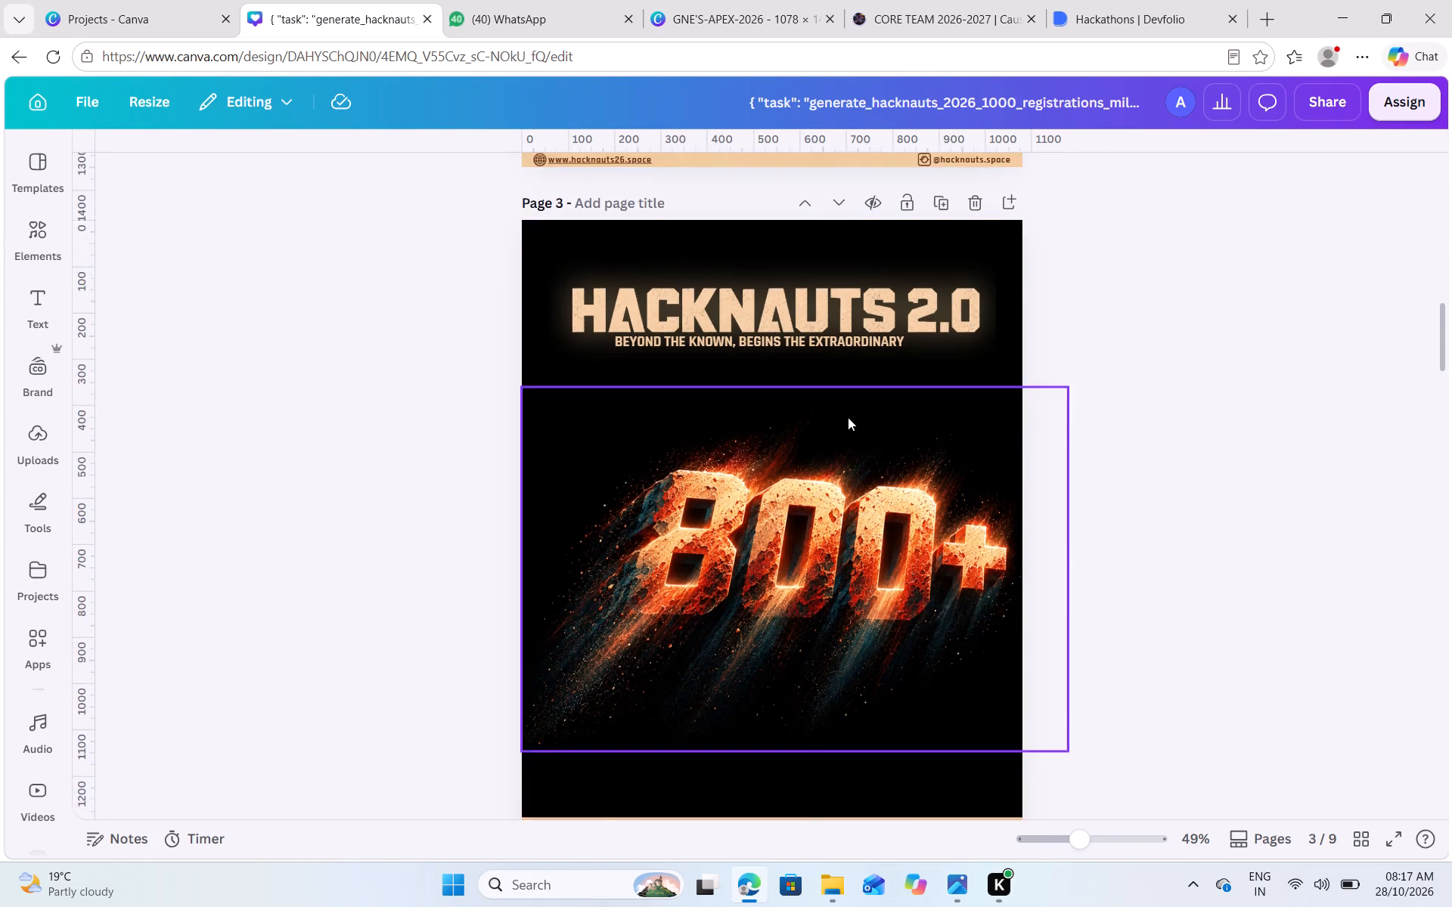
pyautogui.scroll(-1, 848, 417)
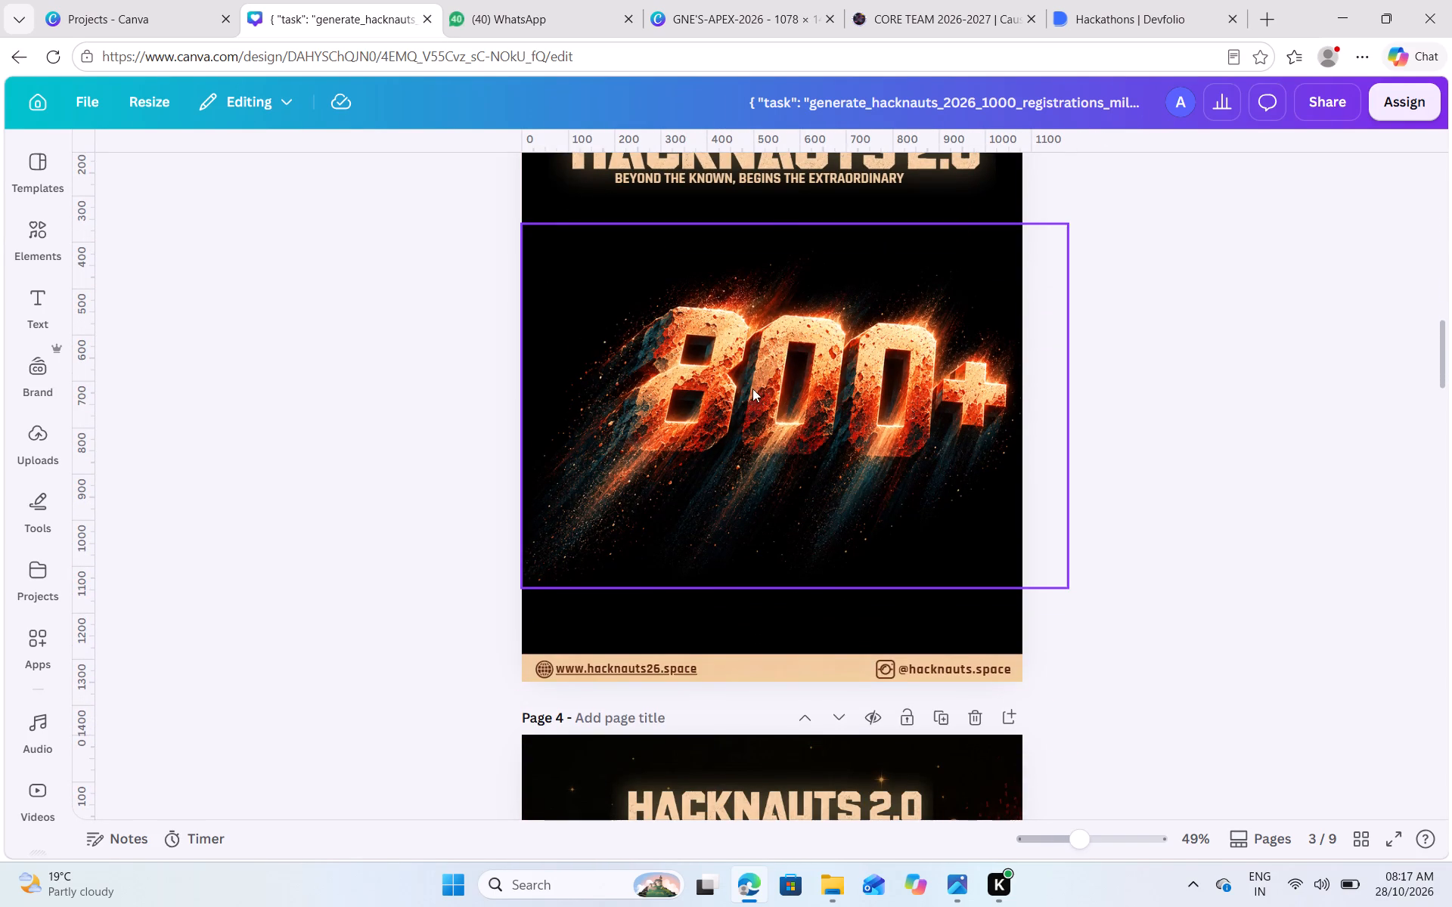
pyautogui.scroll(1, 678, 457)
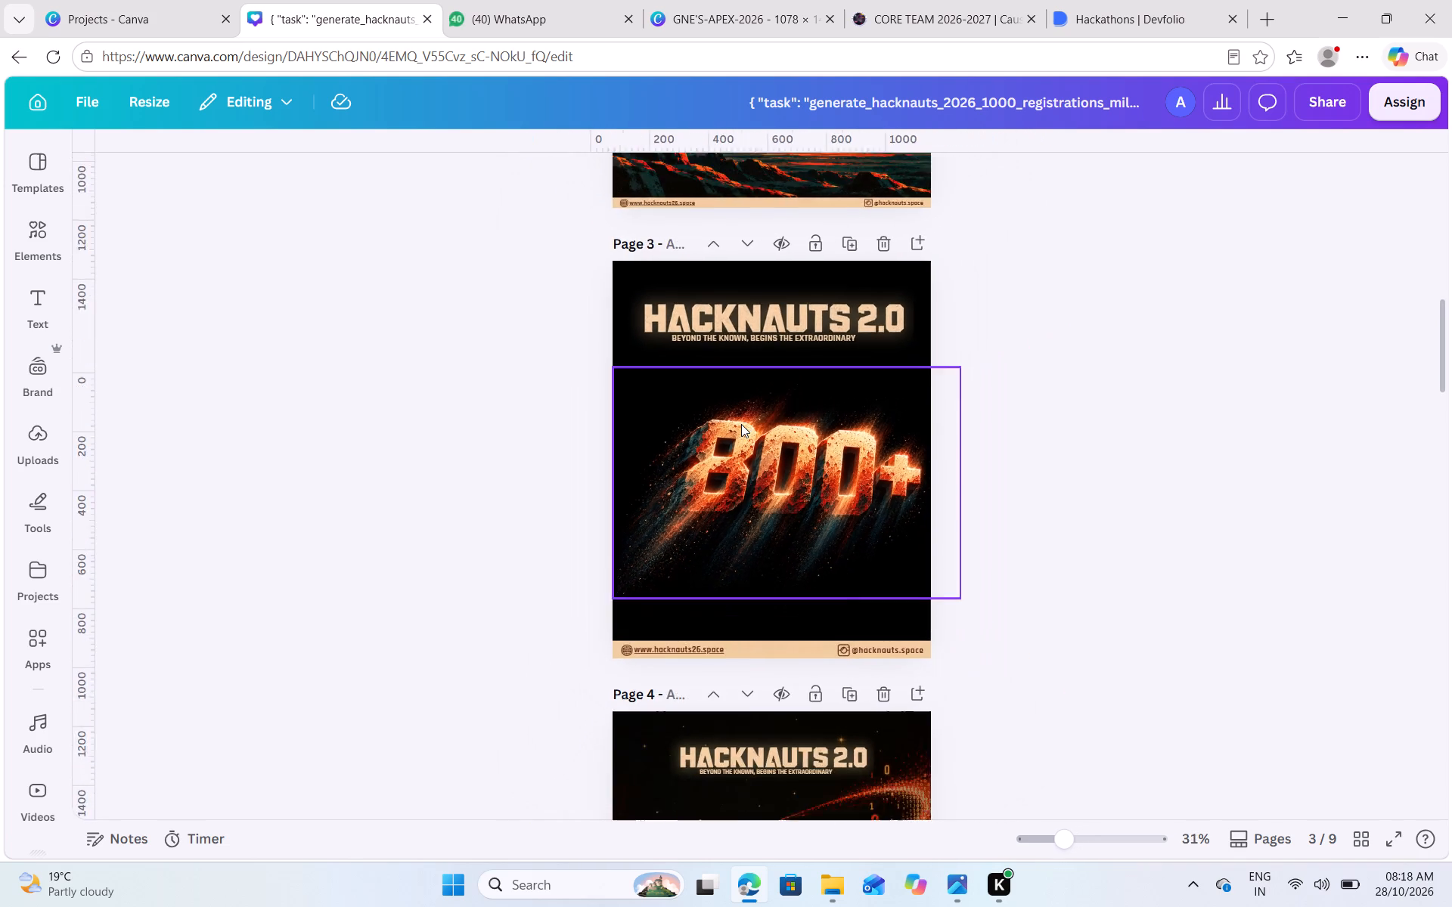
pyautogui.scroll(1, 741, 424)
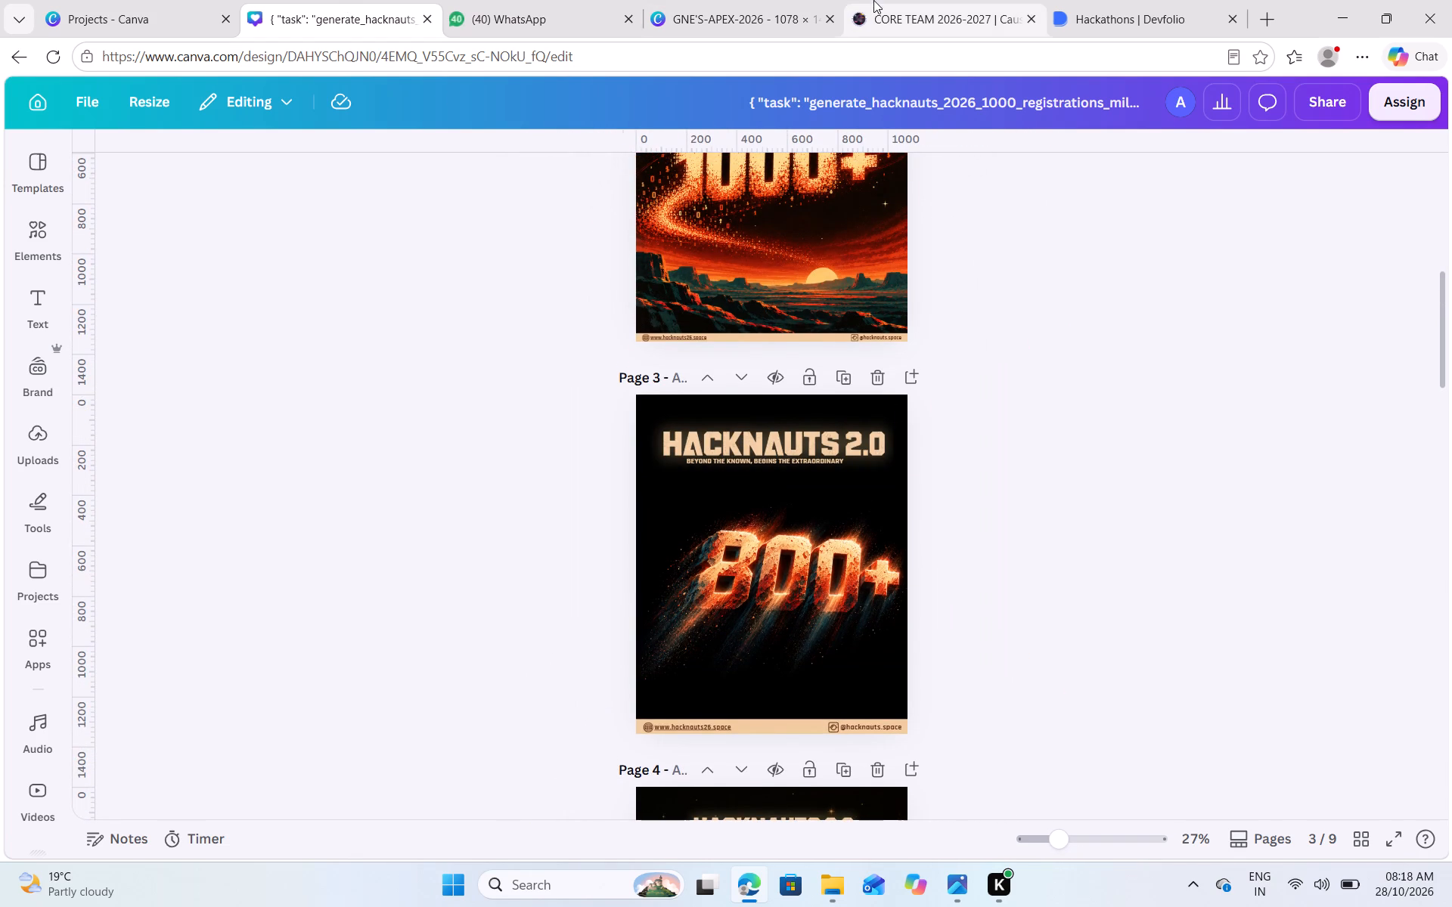
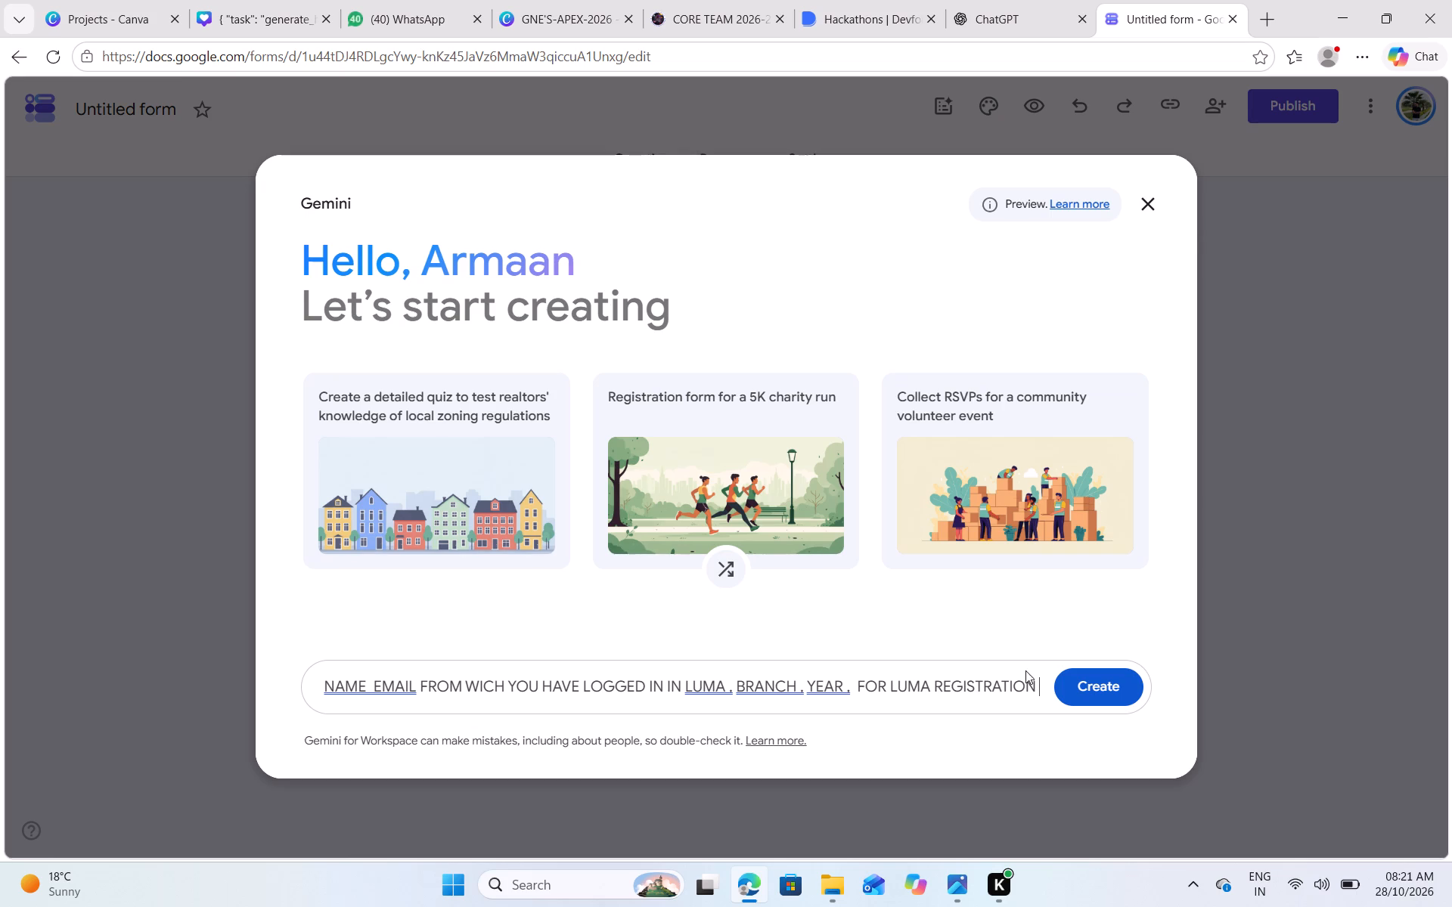
pyautogui.write('DETA')
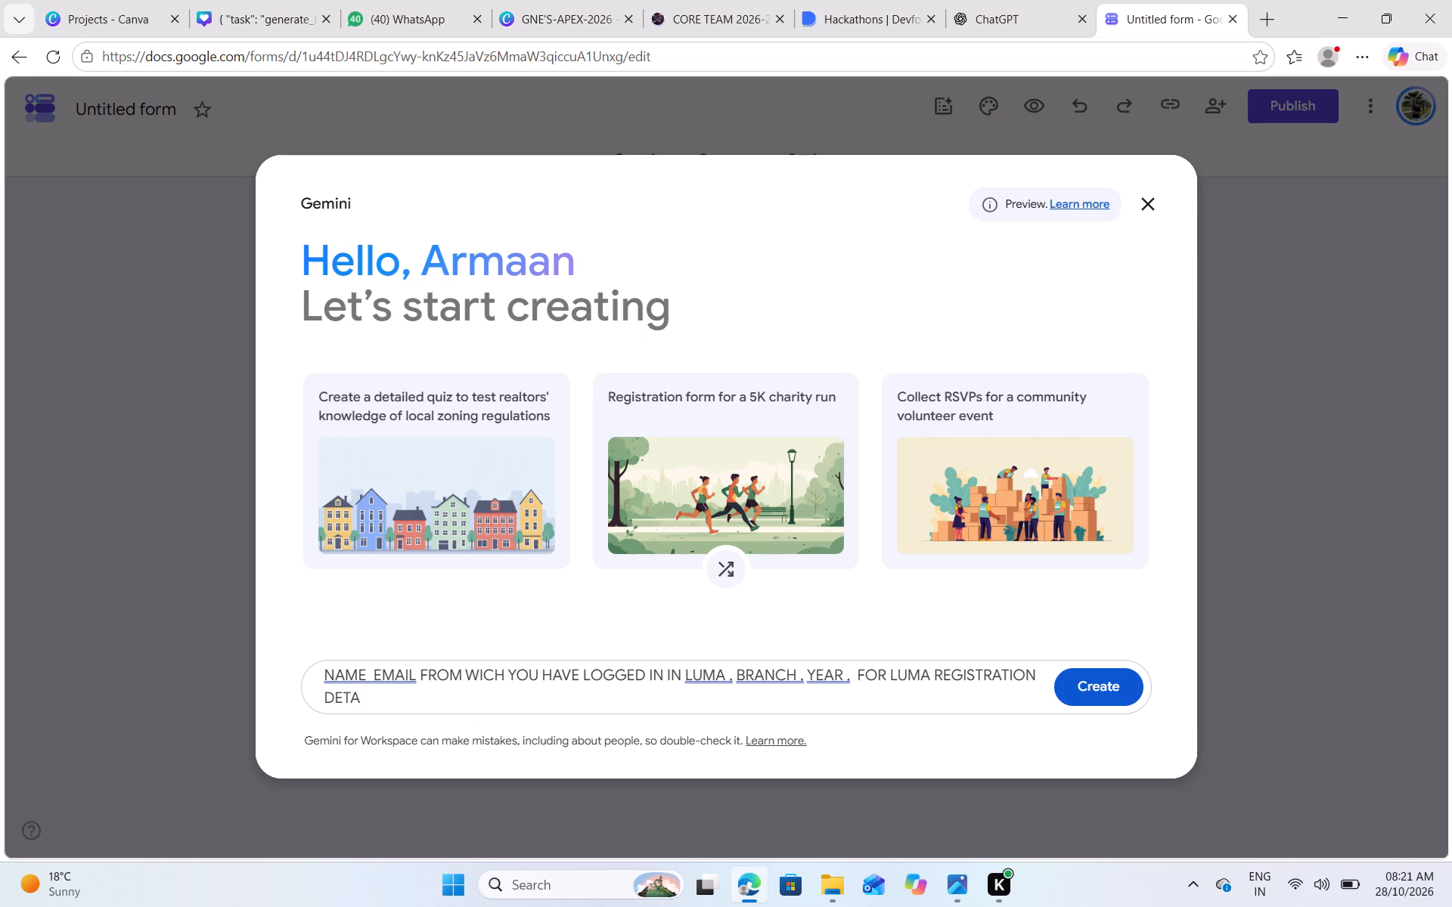
pyautogui.write('ILS')
pyautogui.press('space')
pyautogui.press('Return')
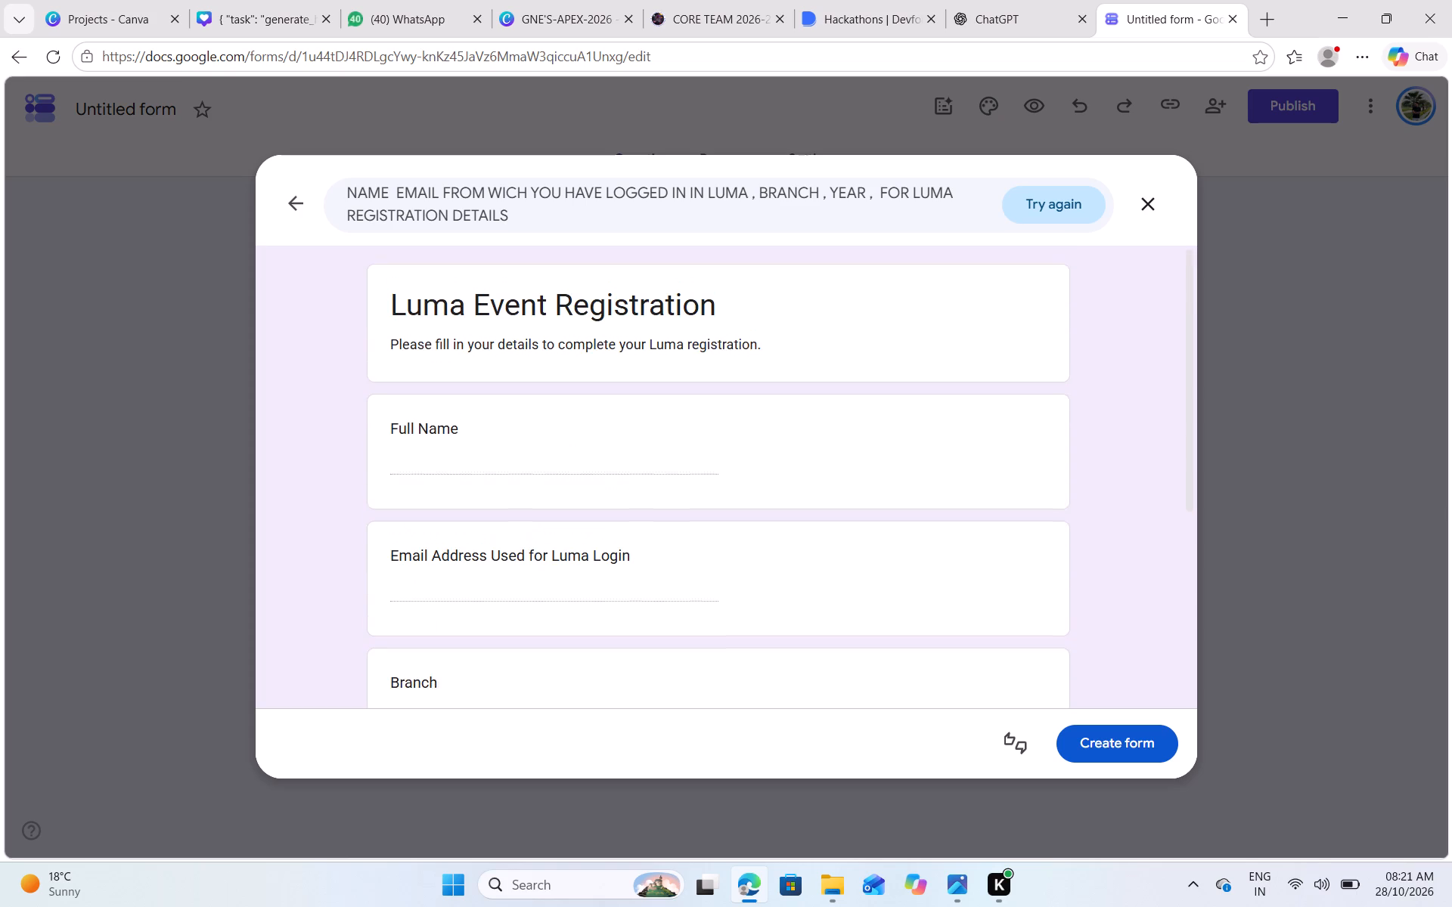
# Review the generated Luma Event Registration questions down to Year and create the form from them.
pyautogui.scroll(-5, 473, 342)
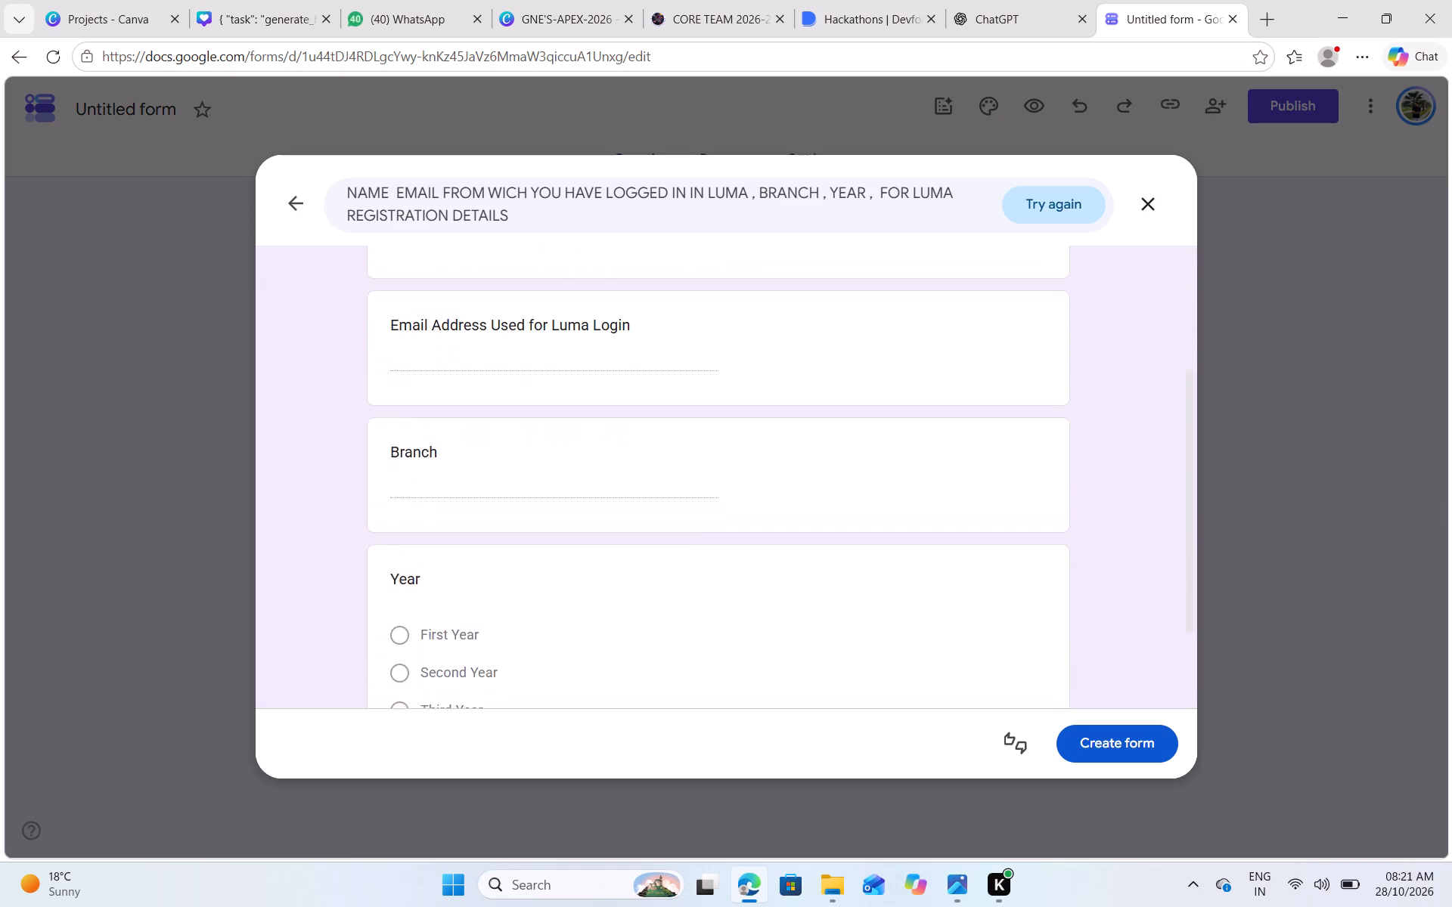
pyautogui.scroll(-3, 473, 342)
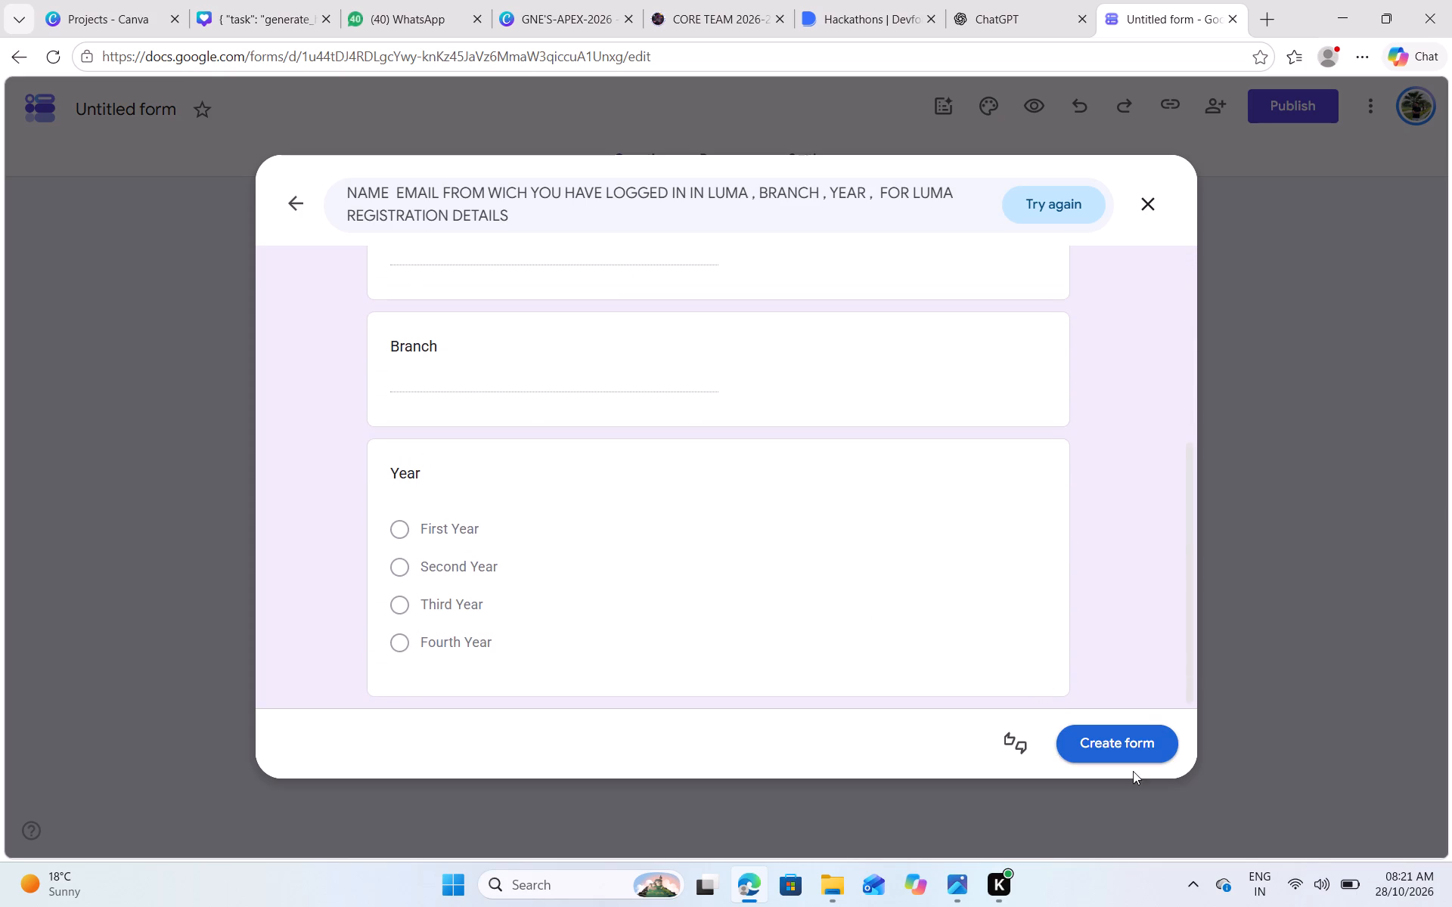
pyautogui.click(1126, 745)
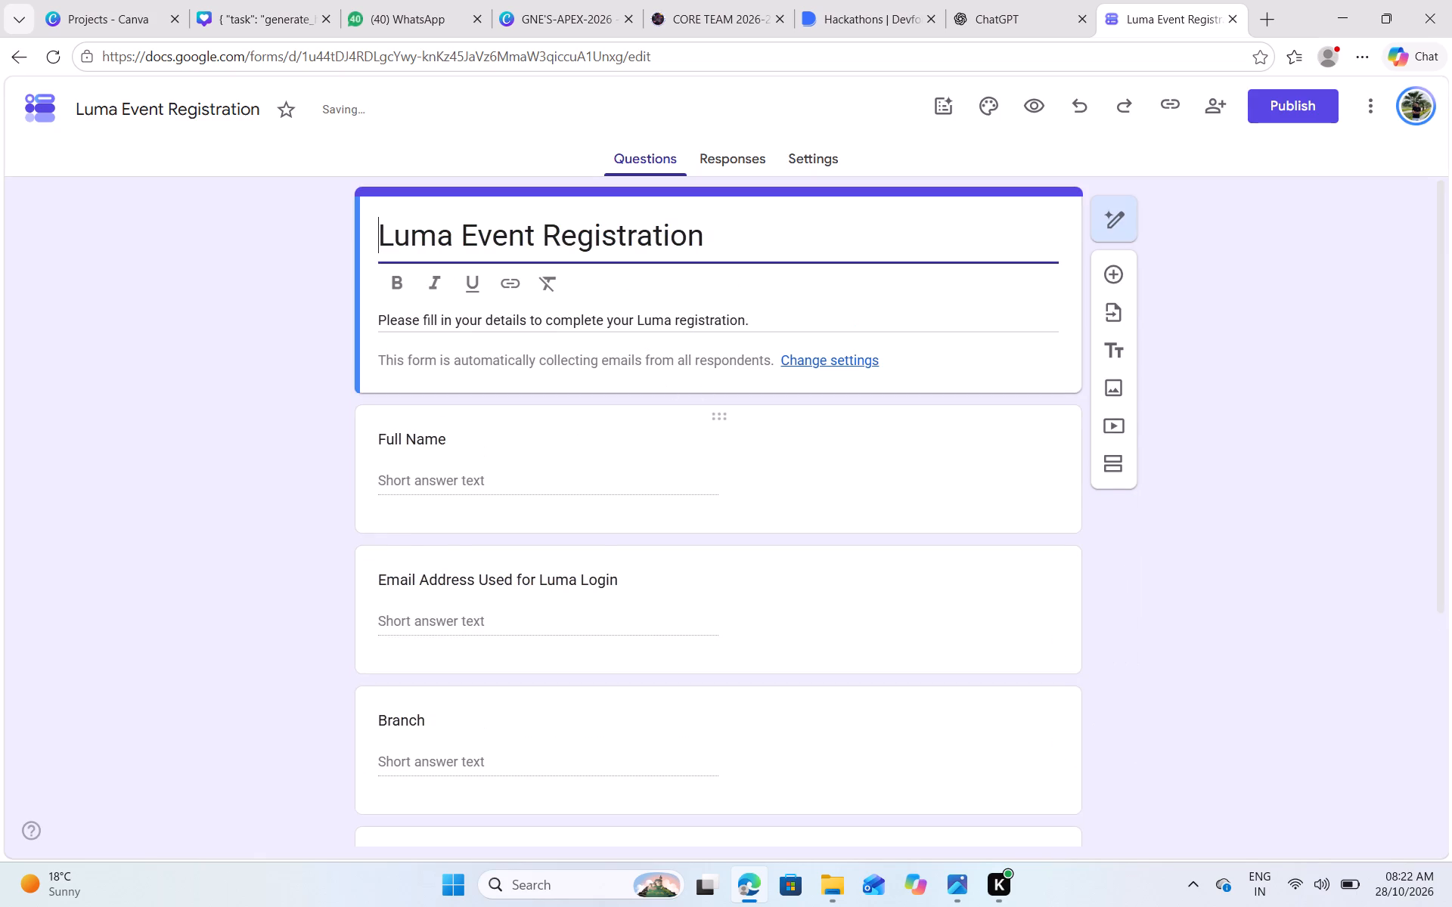
# Extend the Full Name question's title to "Full Name ( Used for Luma Login )", reusing the wording from the email question.
pyautogui.click(715, 439)
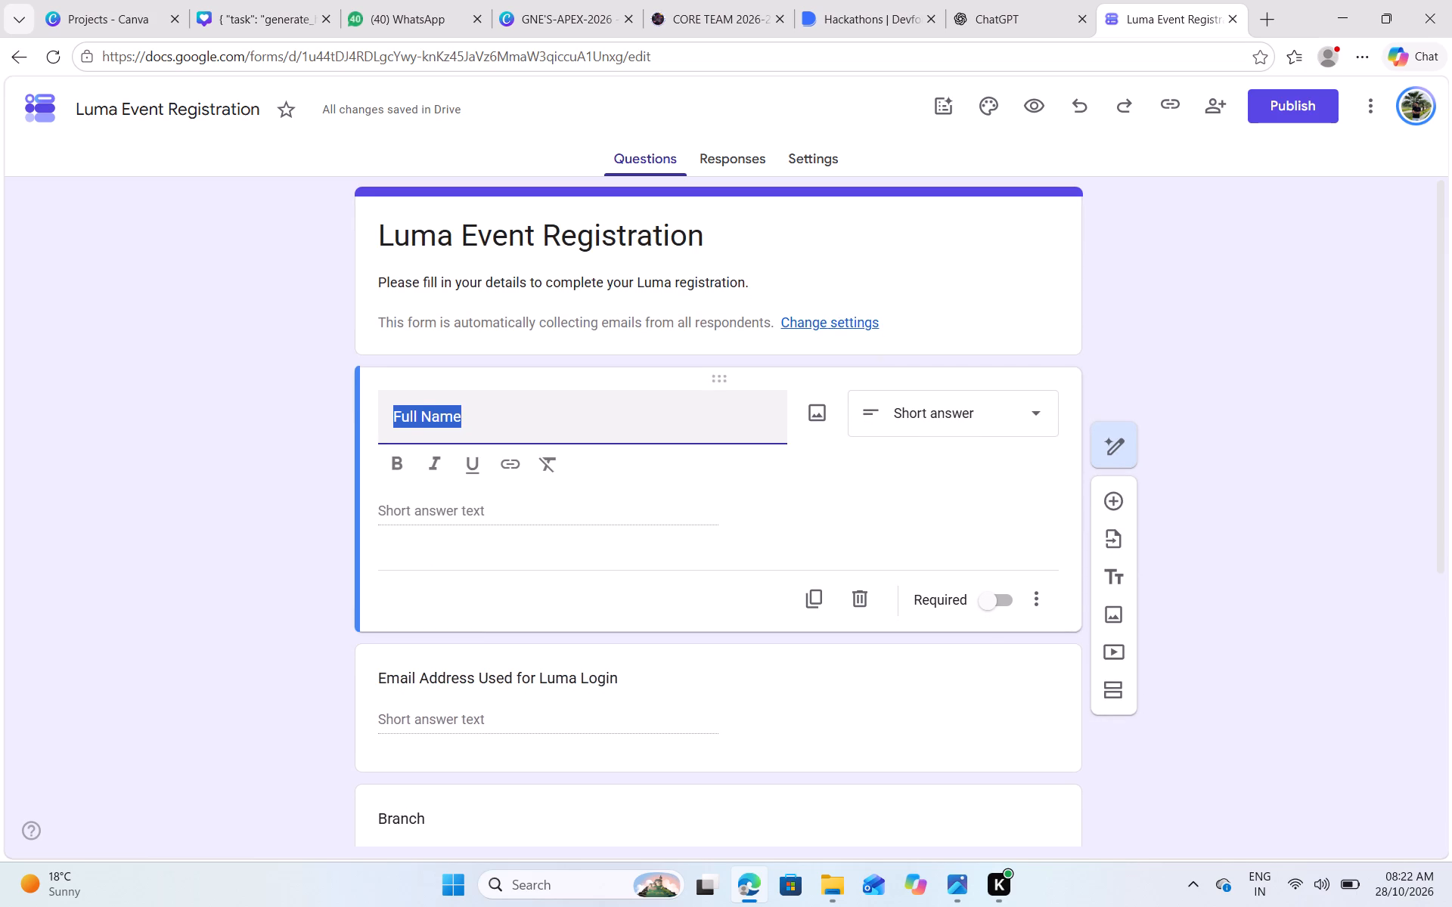
pyautogui.click(445, 664)
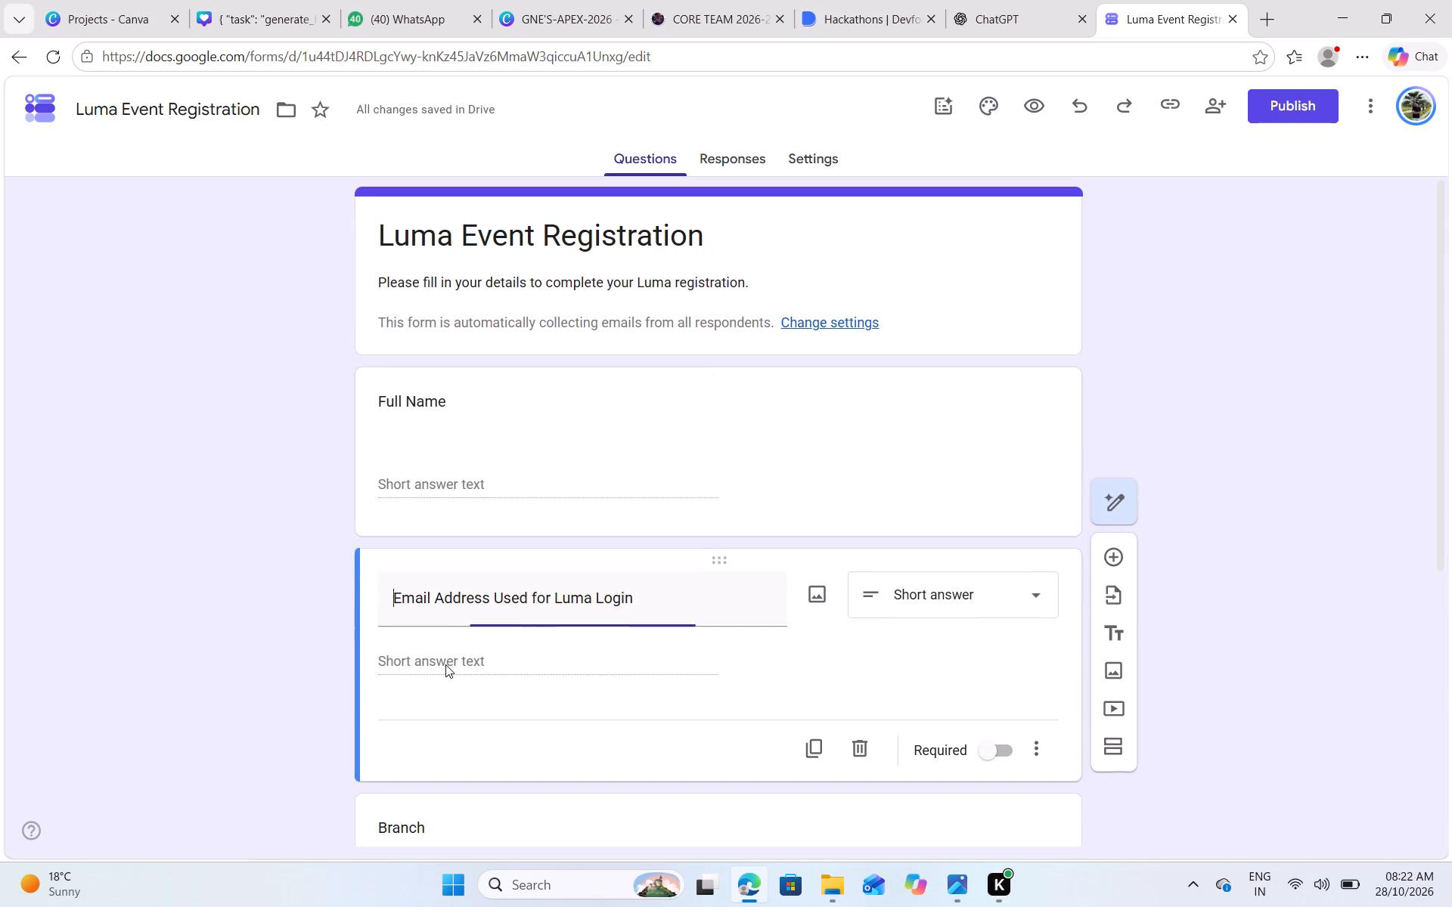
pyautogui.moveTo(488, 558); pyautogui.dragTo(651, 559)
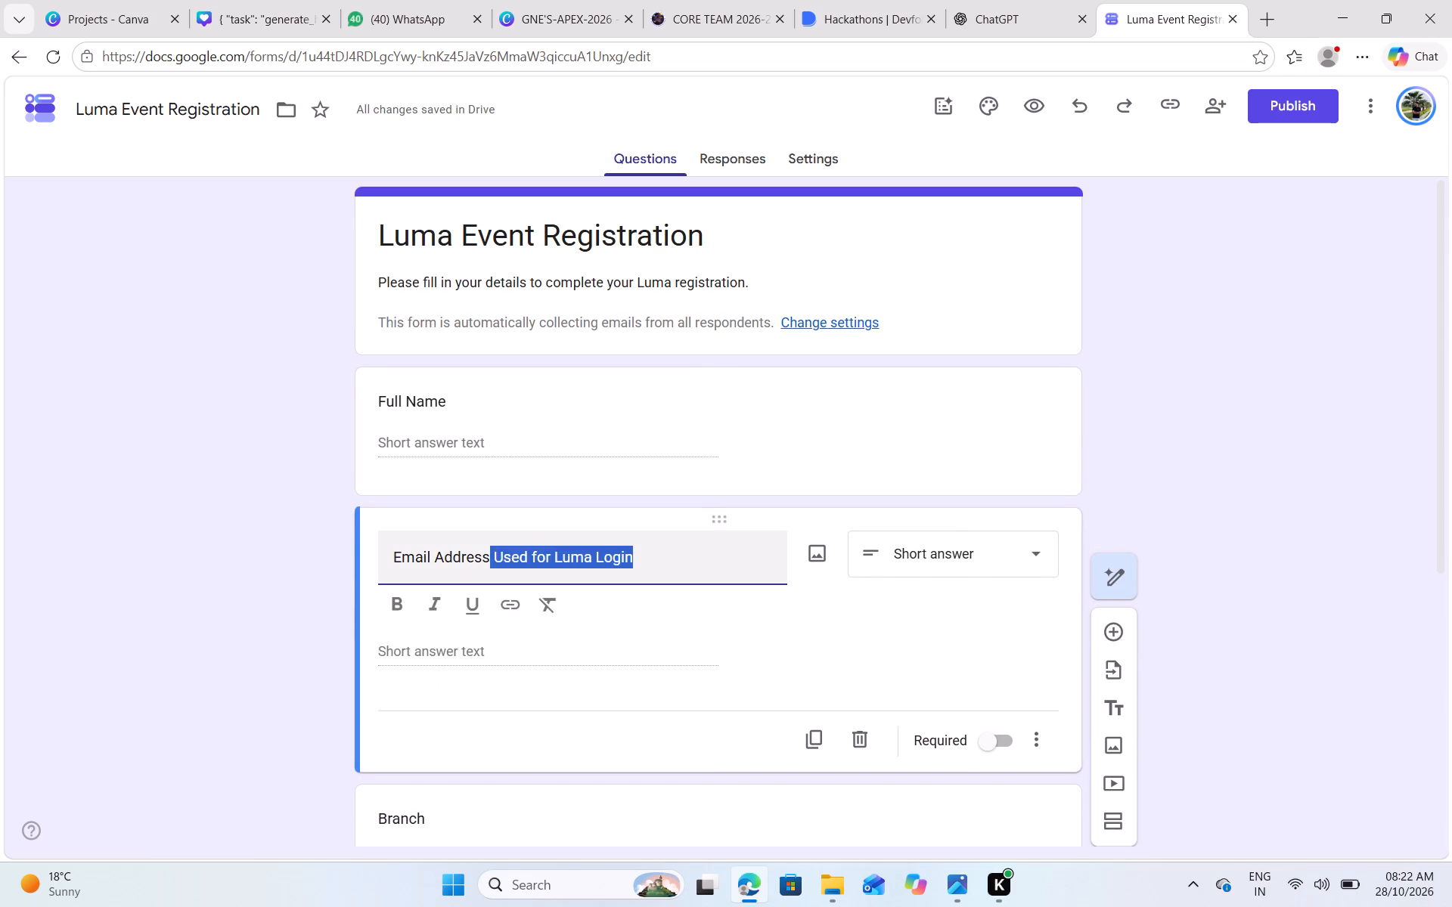
pyautogui.hotkey('ctrl', 'c')
pyautogui.click(487, 399)
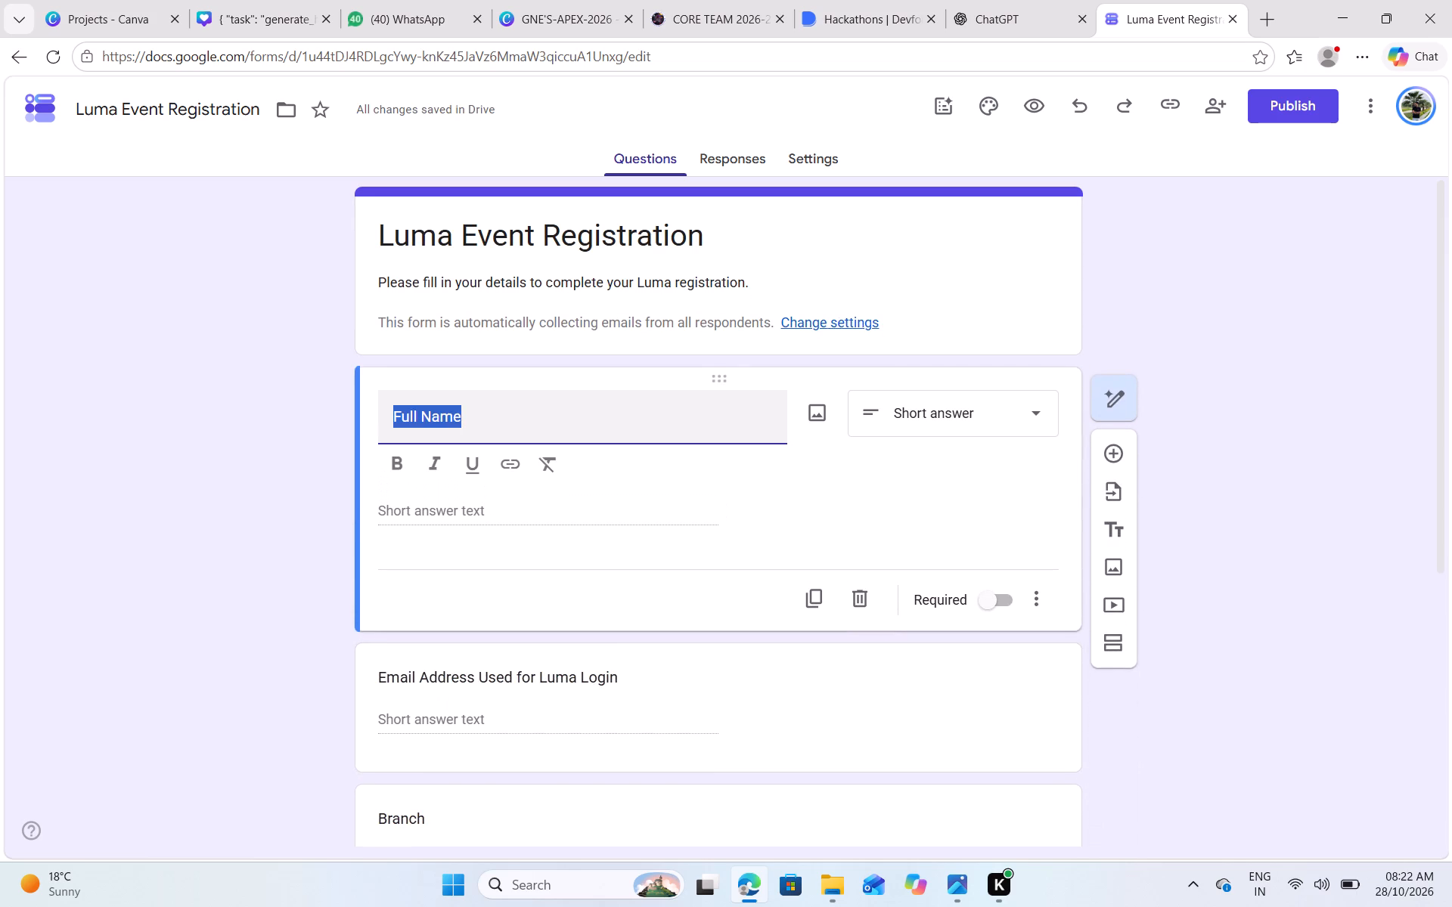
pyautogui.click(478, 416)
pyautogui.press('space')
pyautogui.hotkey('ctrl', 'v')
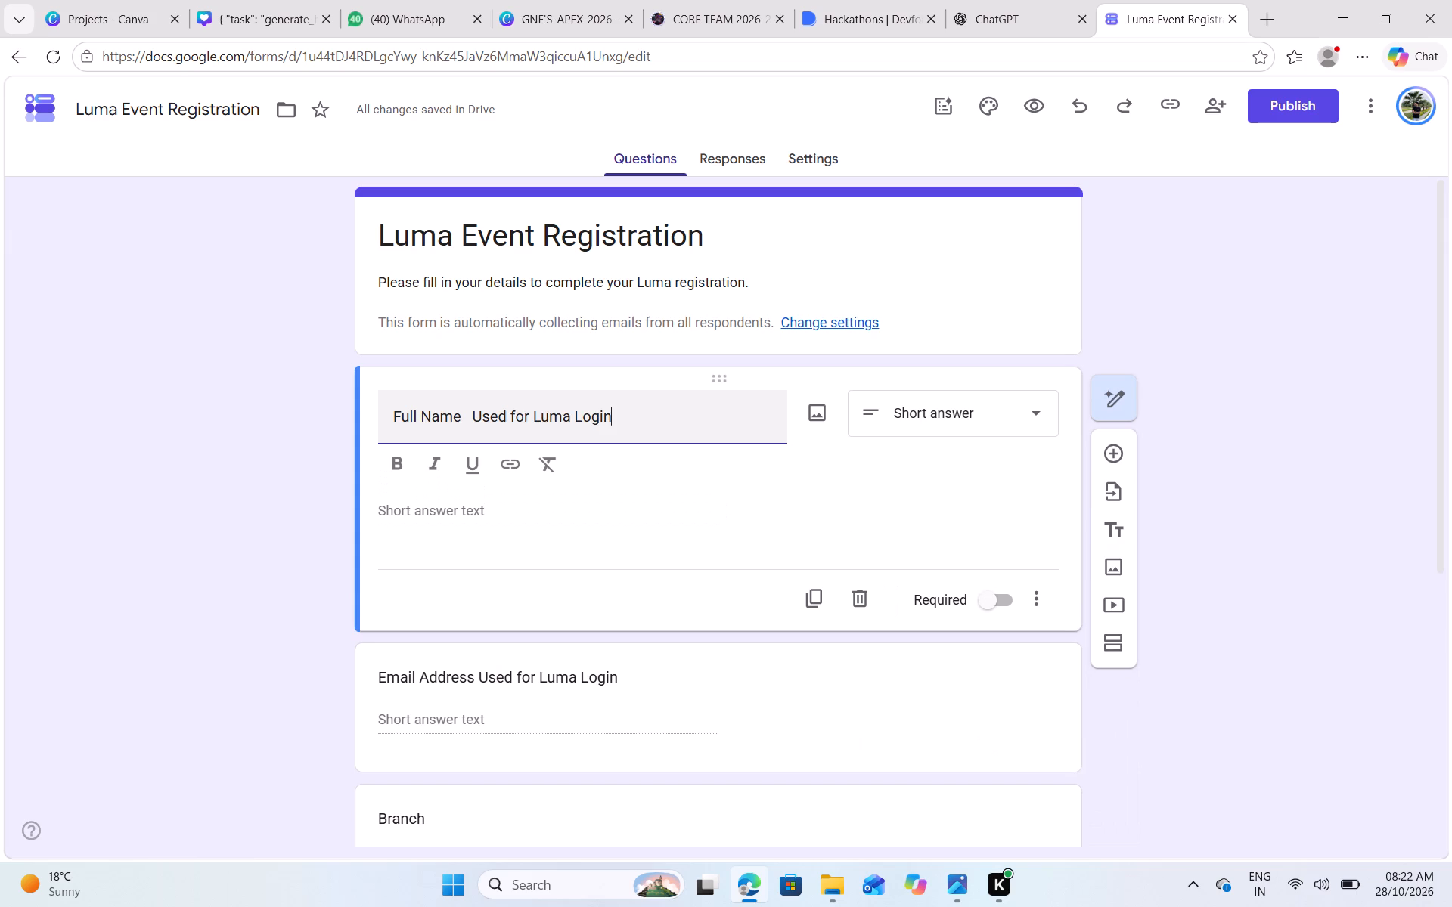
pyautogui.click(473, 423)
pyautogui.press('BackSpace')
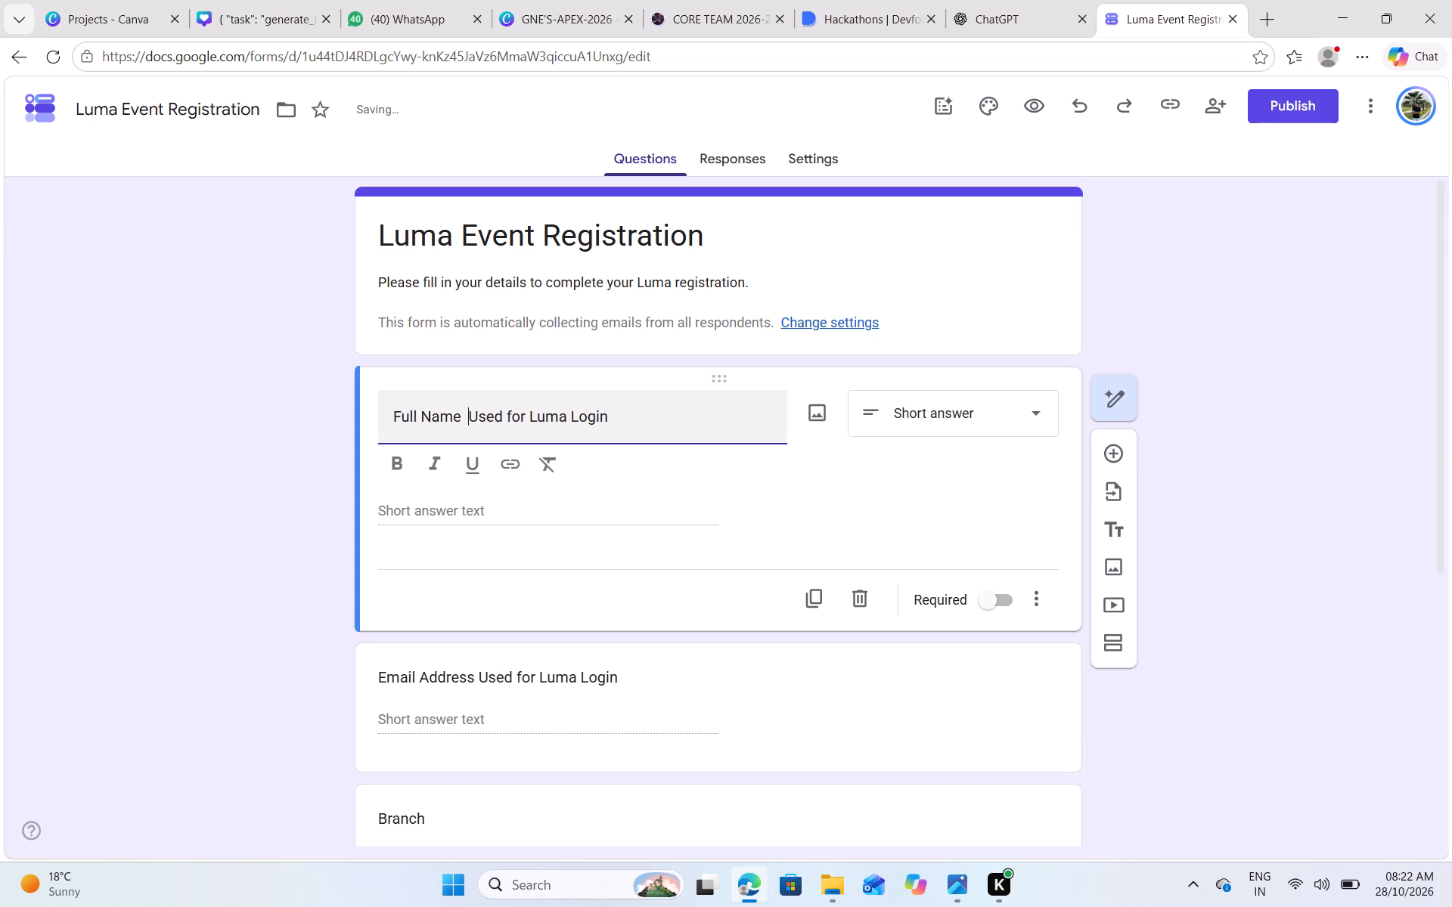
pyautogui.hotkey('shift', '(')
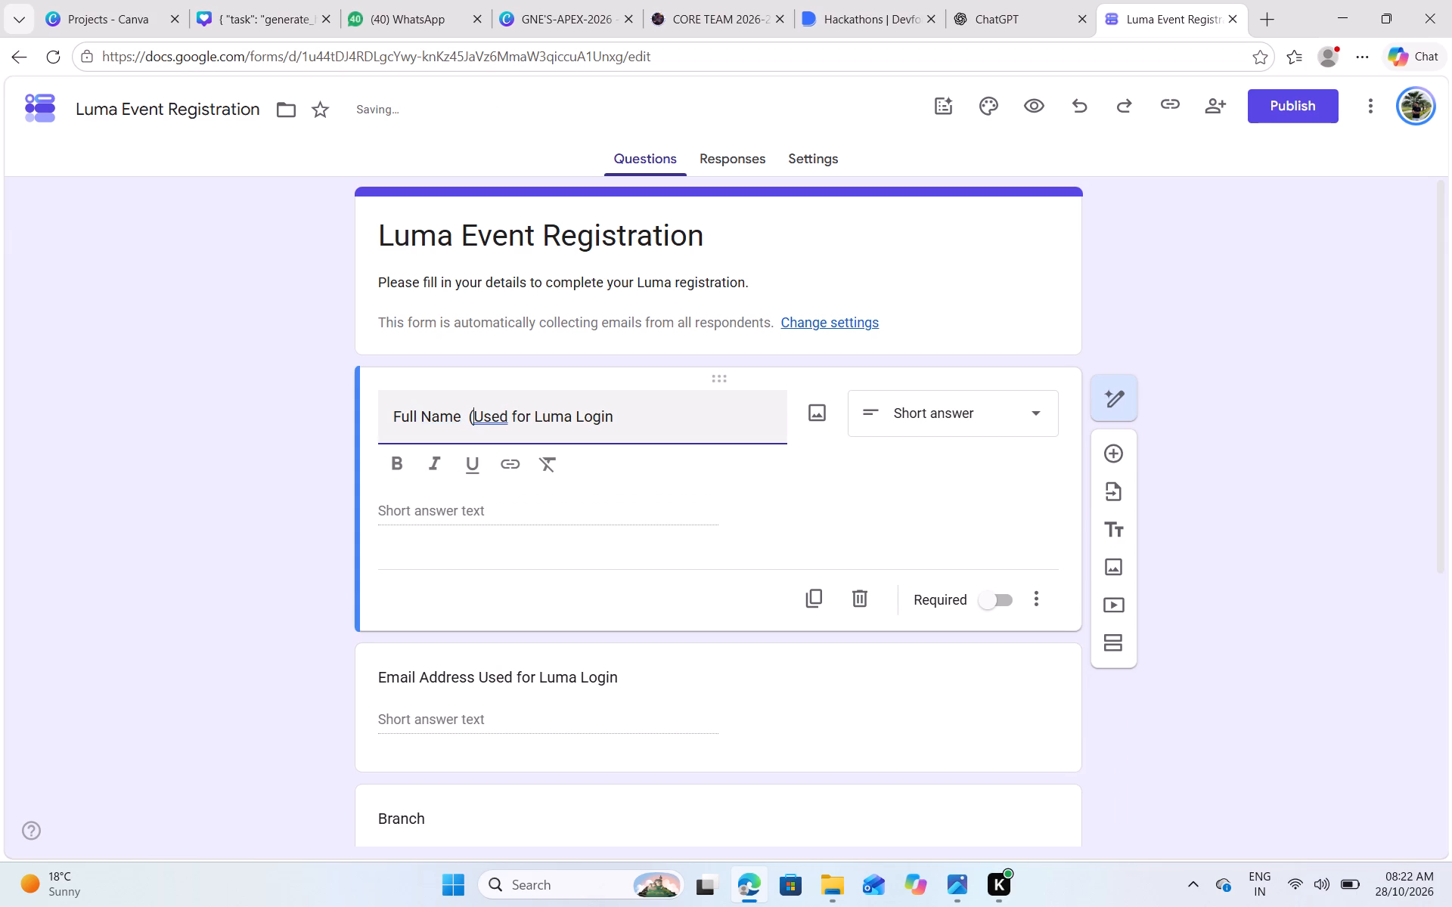
pyautogui.press('space')
pyautogui.press('Right')
pyautogui.press('Right')
pyautogui.press('Right')
pyautogui.press('Right')
pyautogui.press('Right')
pyautogui.press('Right')
pyautogui.press('Right')
pyautogui.press('Right')
pyautogui.press('Right')
pyautogui.press('Right')
pyautogui.press('Right')
pyautogui.press('Right')
pyautogui.press('Right')
pyautogui.press('Right')
pyautogui.press('Right')
pyautogui.press('Right')
pyautogui.press('Right')
pyautogui.press('Right')
pyautogui.press('Right')
pyautogui.press('Right')
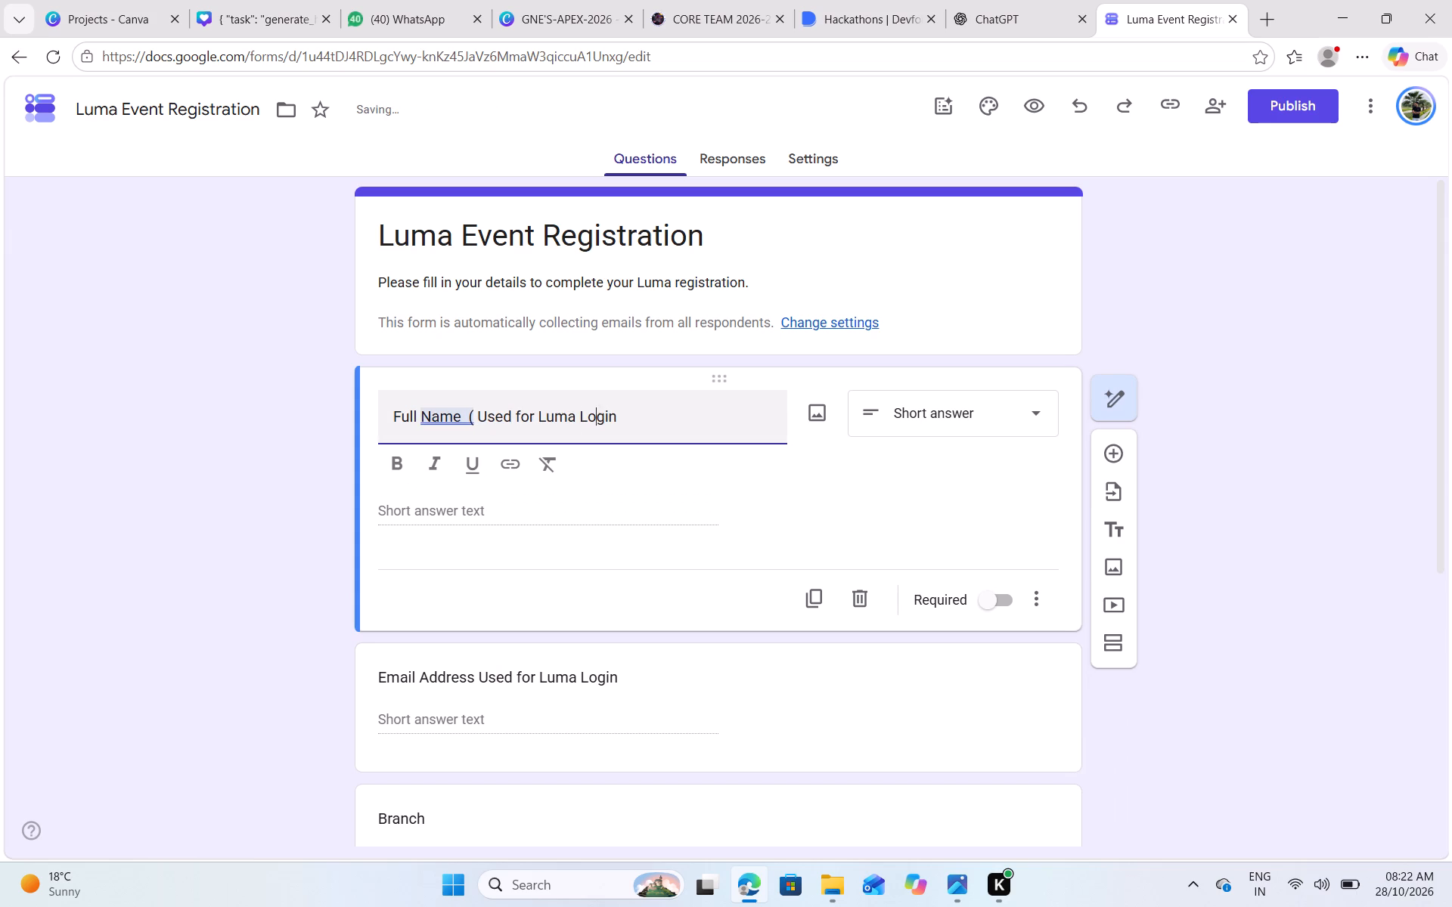
pyautogui.press('space')
pyautogui.write(')')
pyautogui.click(330, 551)
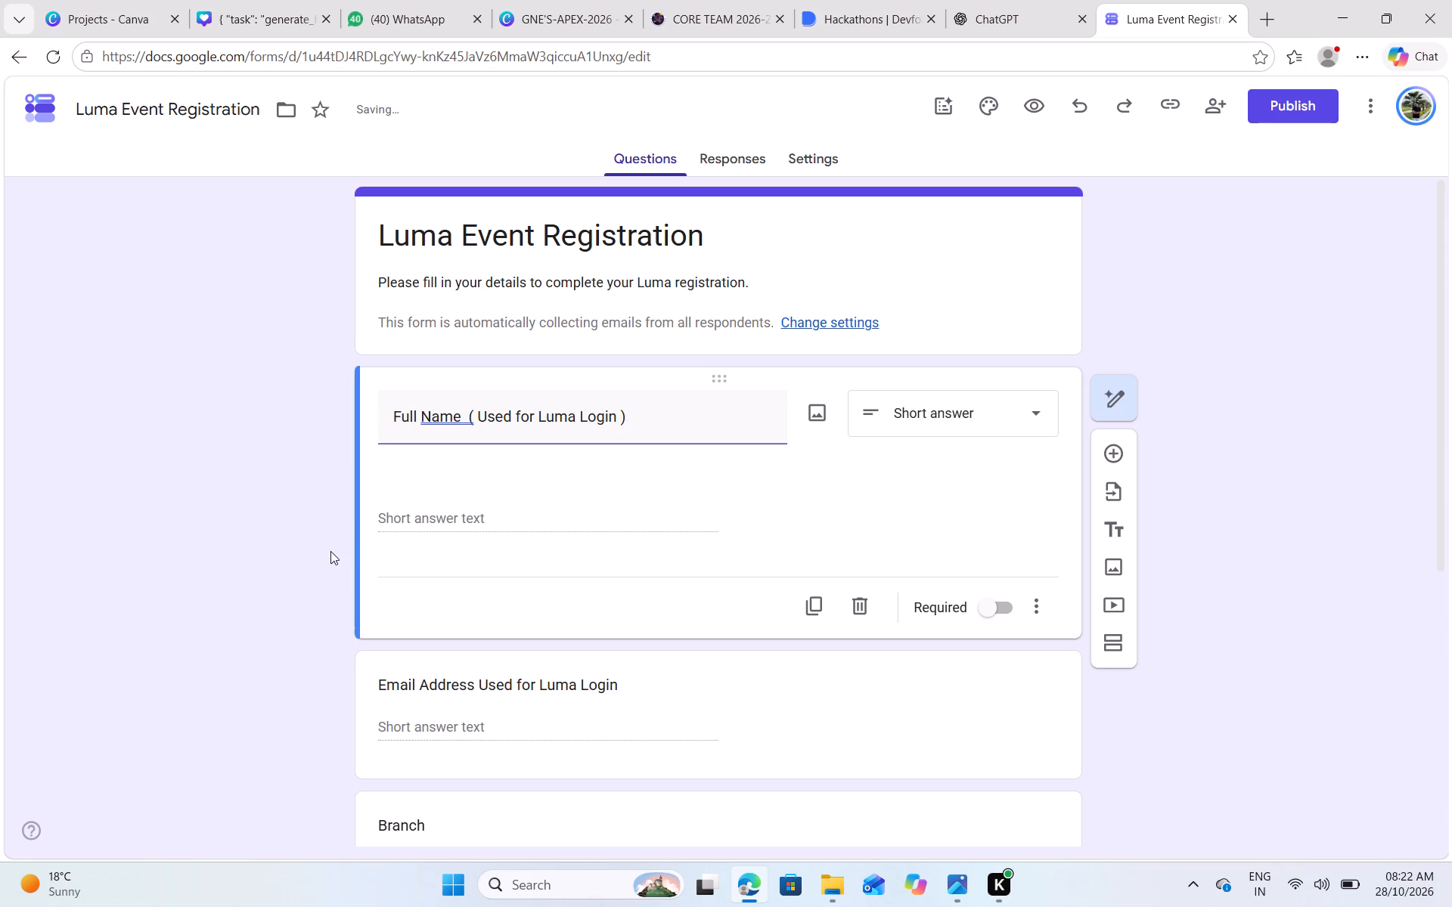
# Enclose "Used for Luma Login" in parentheses in the Email Address question's title.
pyautogui.scroll(-1, 567, 633)
pyautogui.click(479, 582)
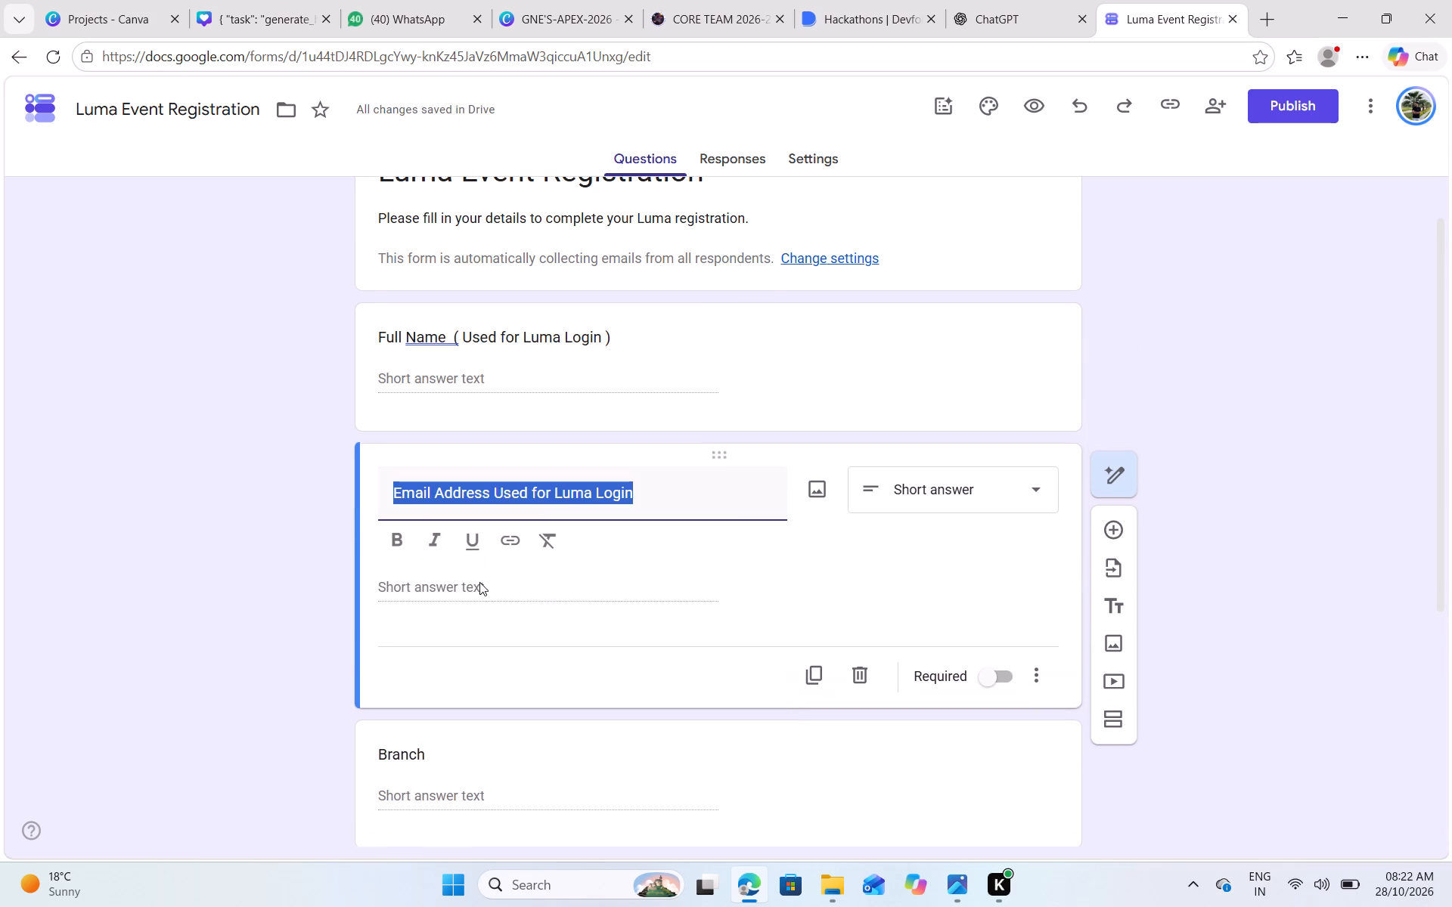
pyautogui.click(491, 490)
pyautogui.press('space')
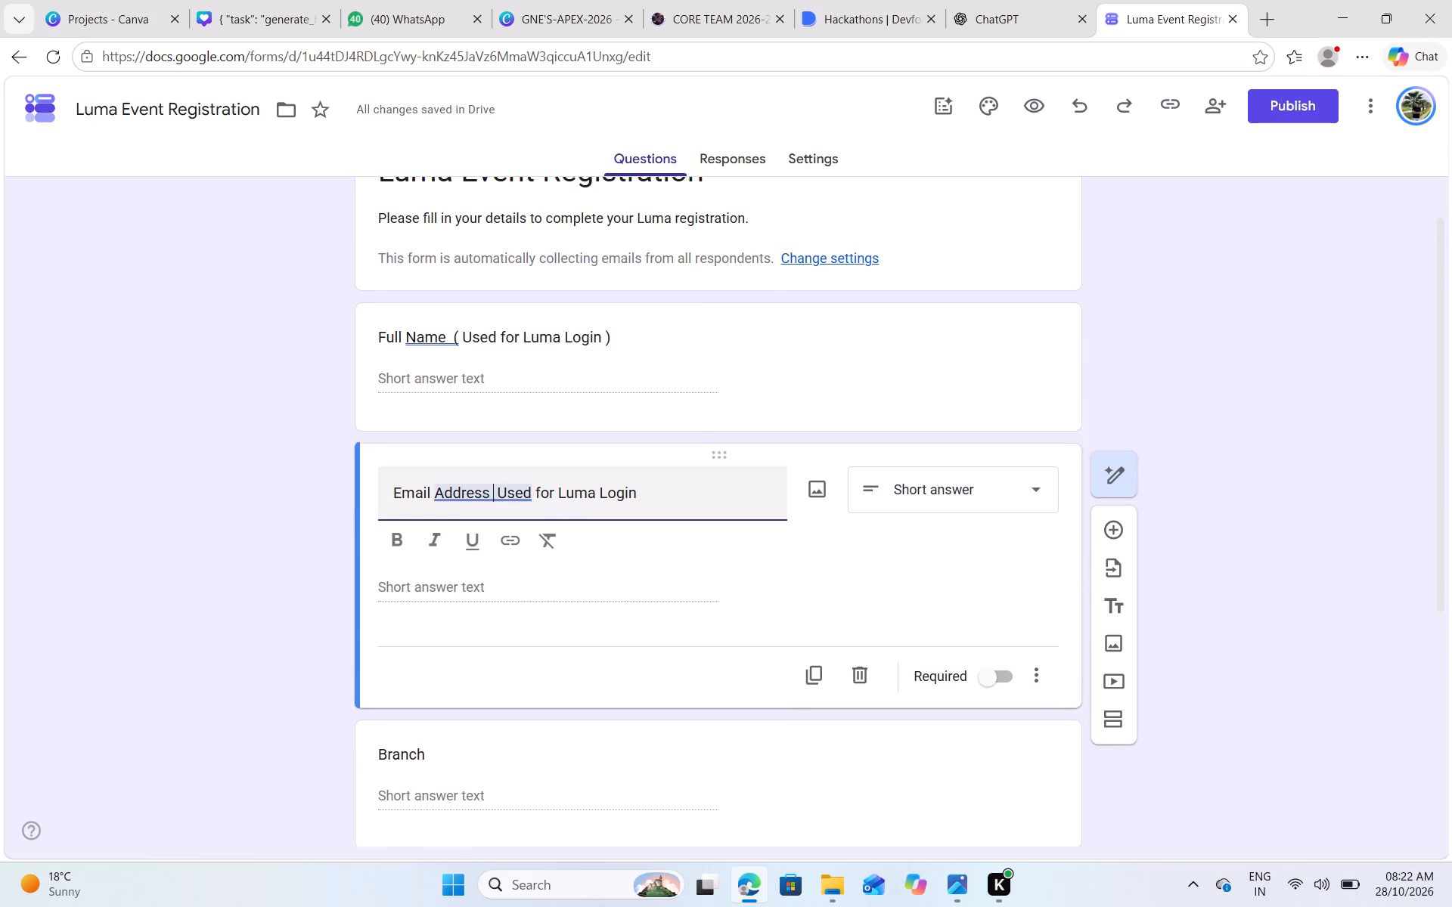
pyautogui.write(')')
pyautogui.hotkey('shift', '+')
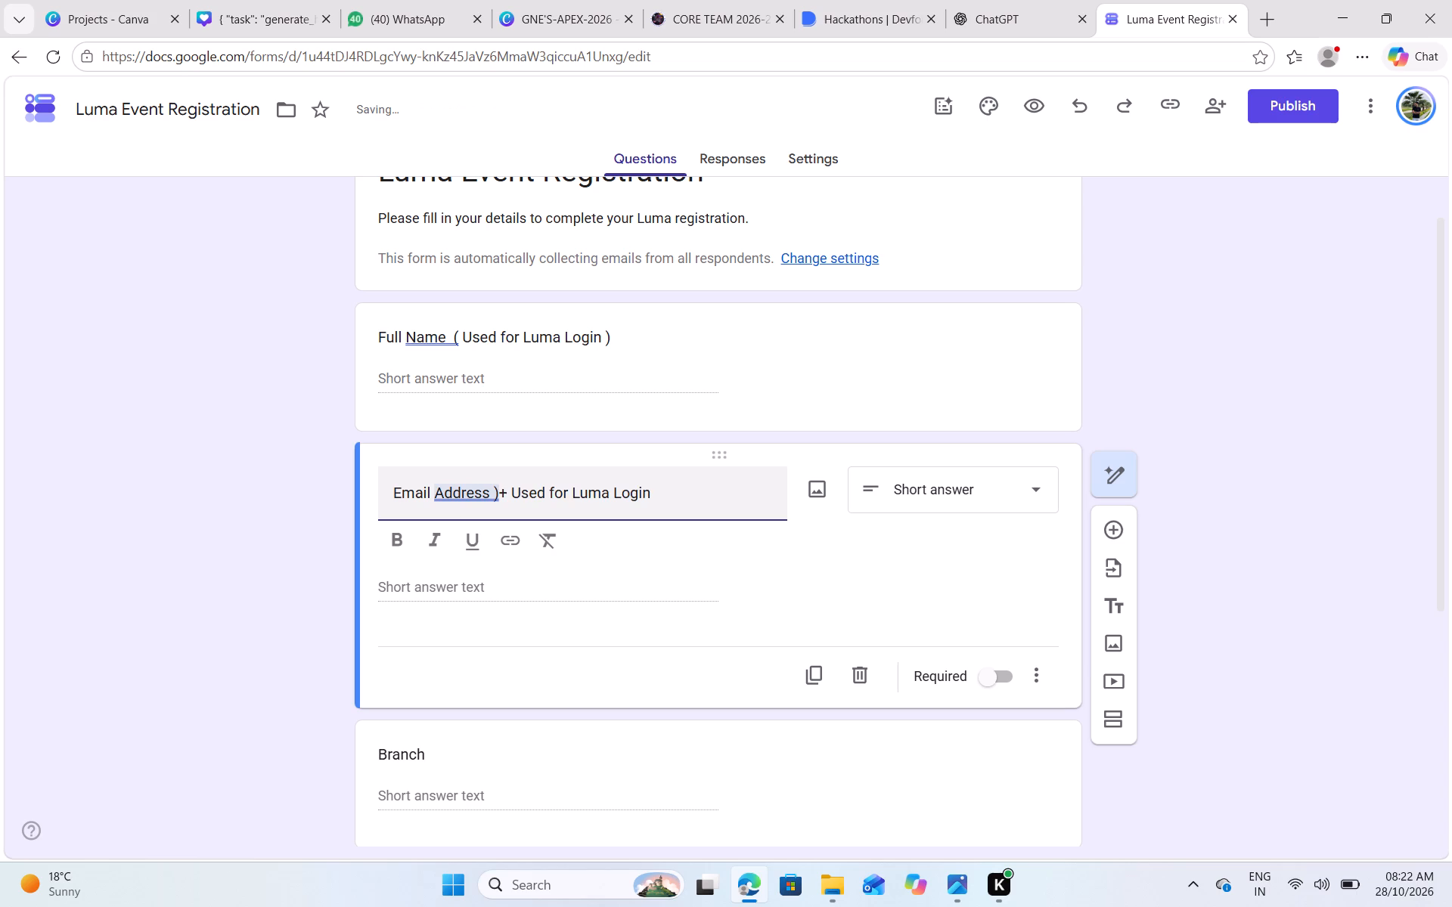
# Correct the email question's title to "Email Address ( Used for Luma Login )".
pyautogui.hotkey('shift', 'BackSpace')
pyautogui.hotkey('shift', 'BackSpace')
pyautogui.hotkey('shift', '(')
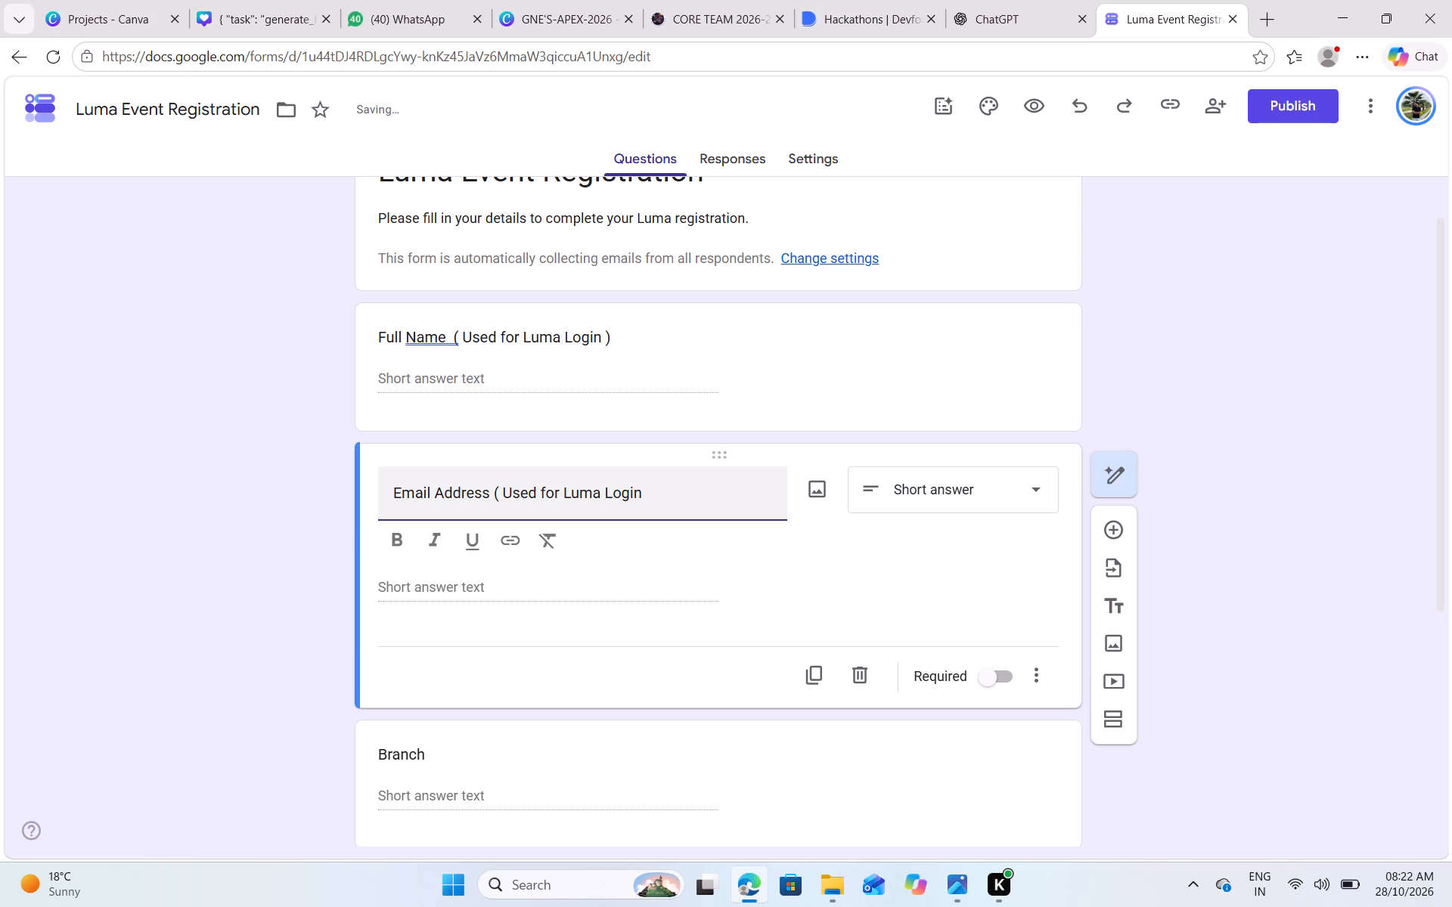
pyautogui.click(680, 489)
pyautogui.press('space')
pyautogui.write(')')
pyautogui.scroll(-3, 680, 489)
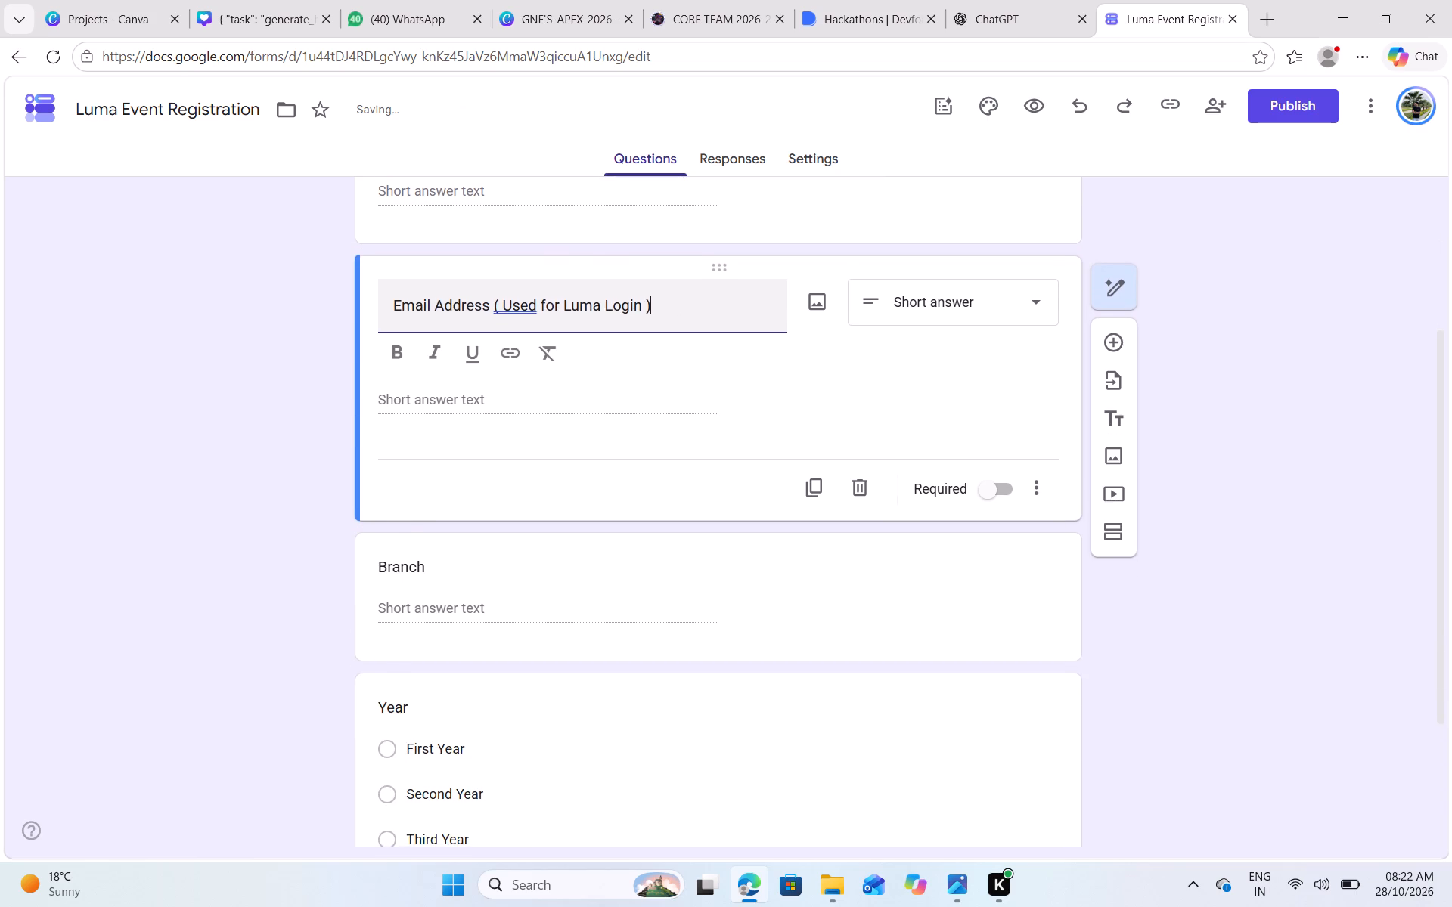
pyautogui.scroll(-1, 680, 489)
pyautogui.scroll(3, 908, 460)
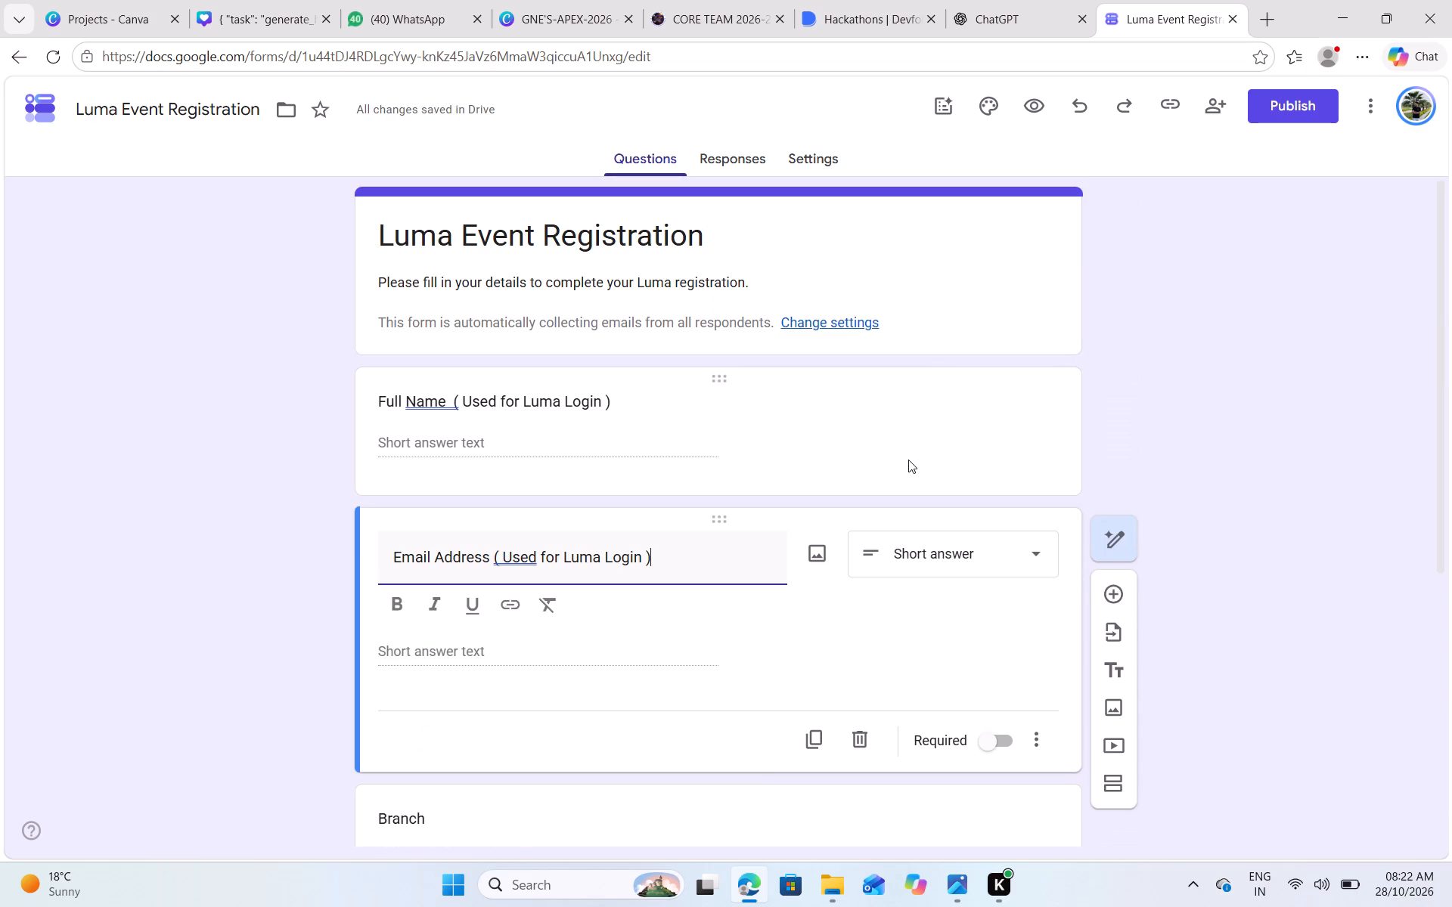
pyautogui.click(923, 446)
pyautogui.click(991, 600)
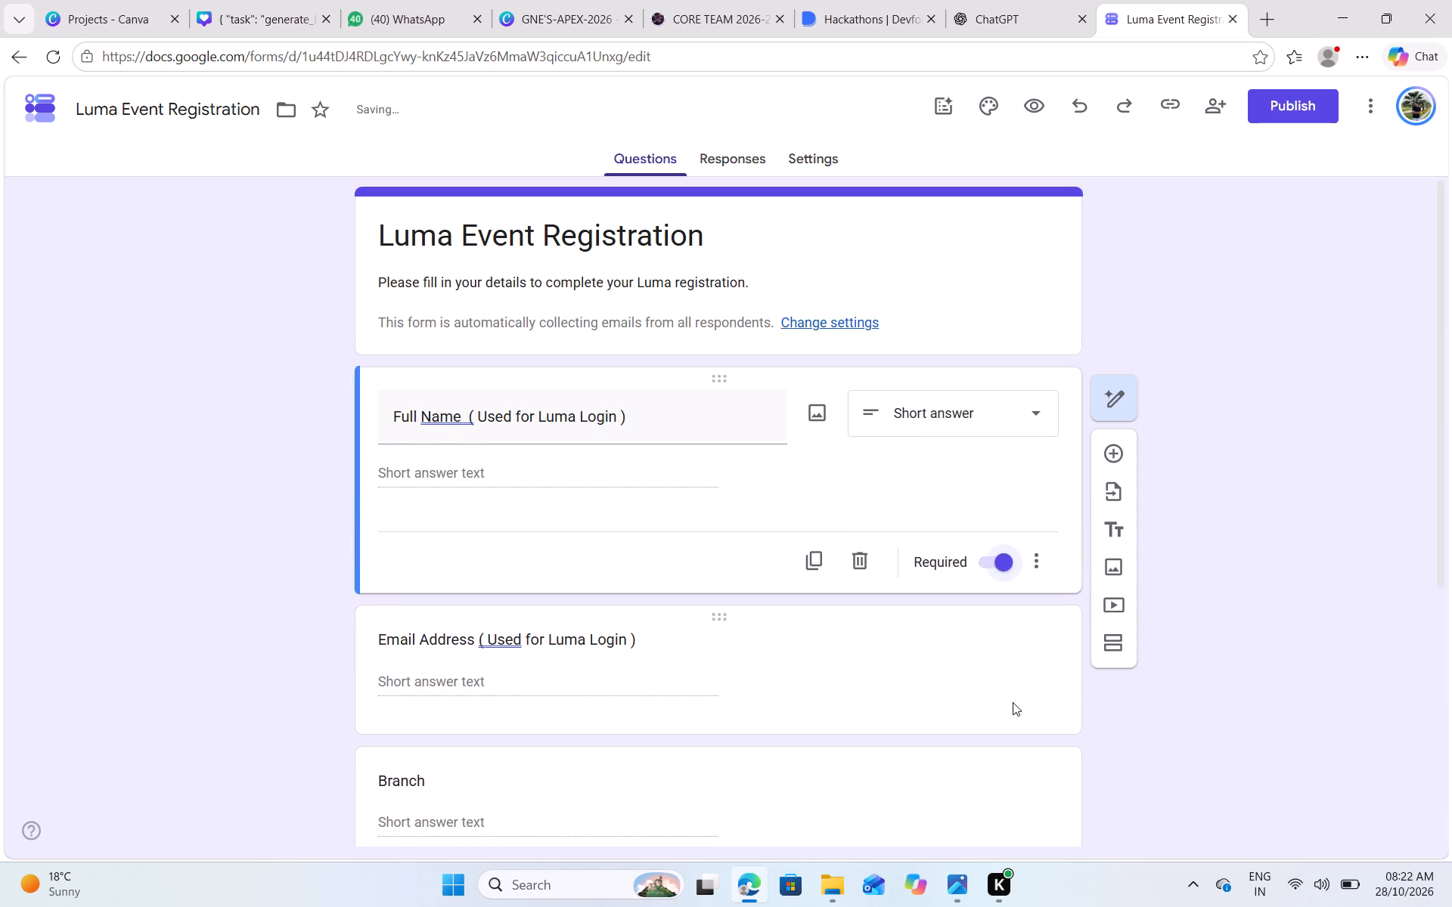
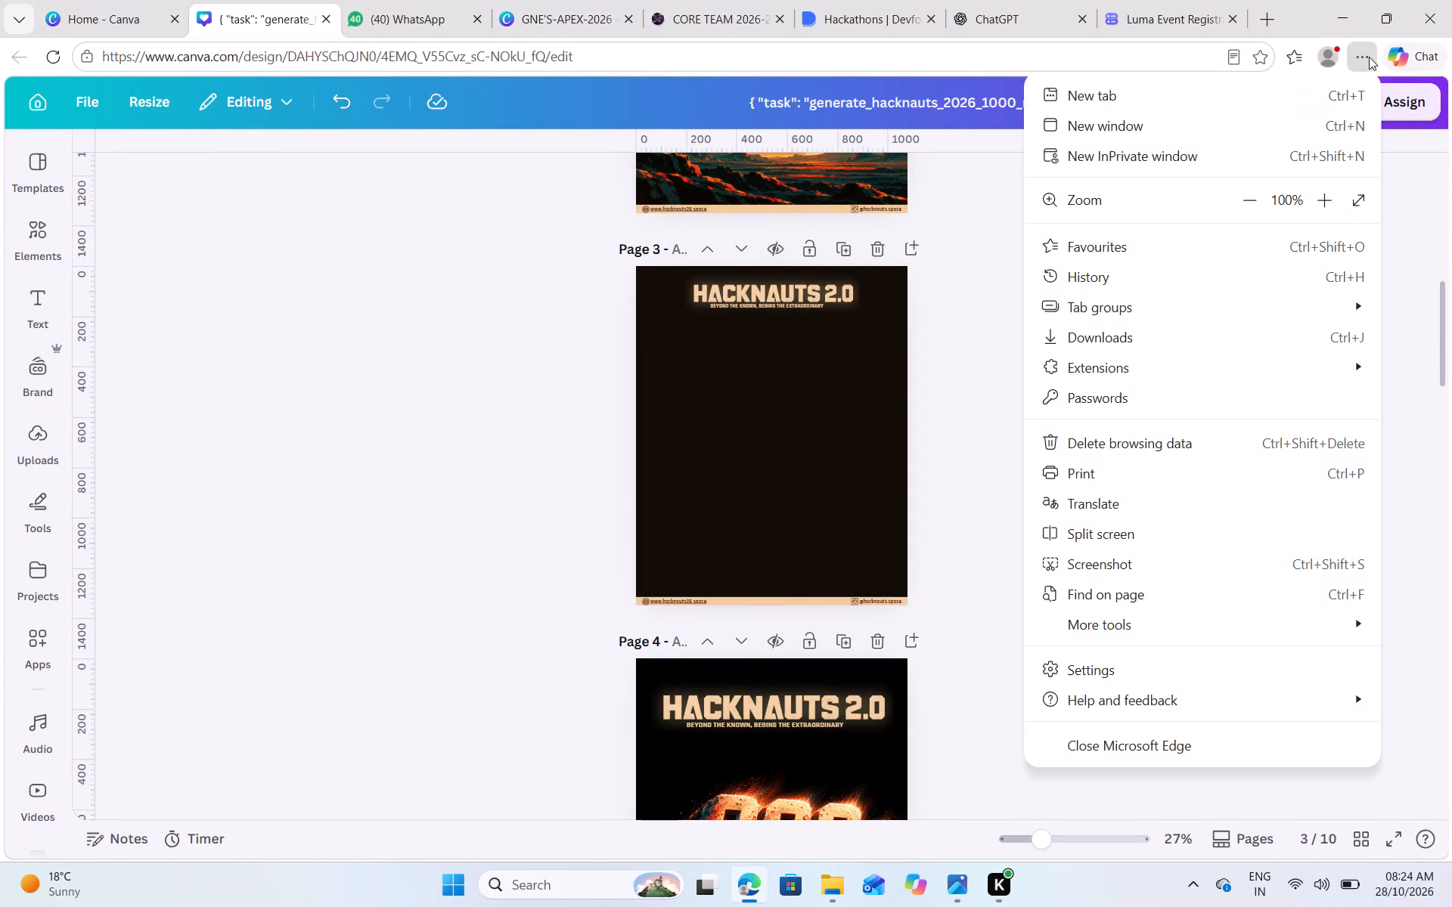
# Place the most recently downloaded PNG, the 1000+ hand artwork, onto the empty page 3 of the Canva poster design.
pyautogui.click(1180, 331)
pyautogui.moveTo(1197, 176); pyautogui.dragTo(963, 337)
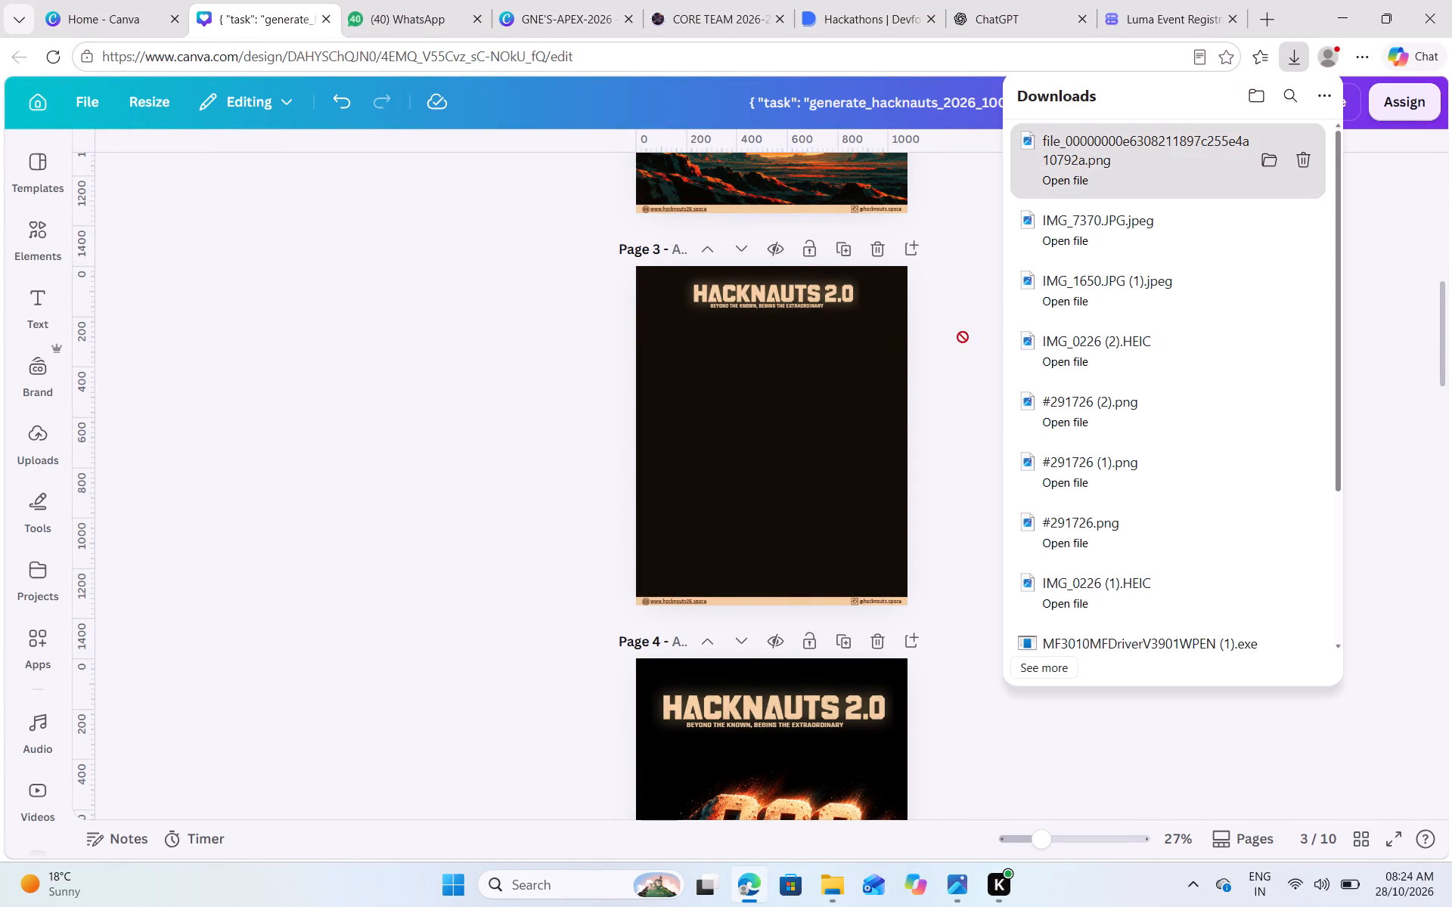
pyautogui.moveTo(963, 337); pyautogui.dragTo(799, 446)
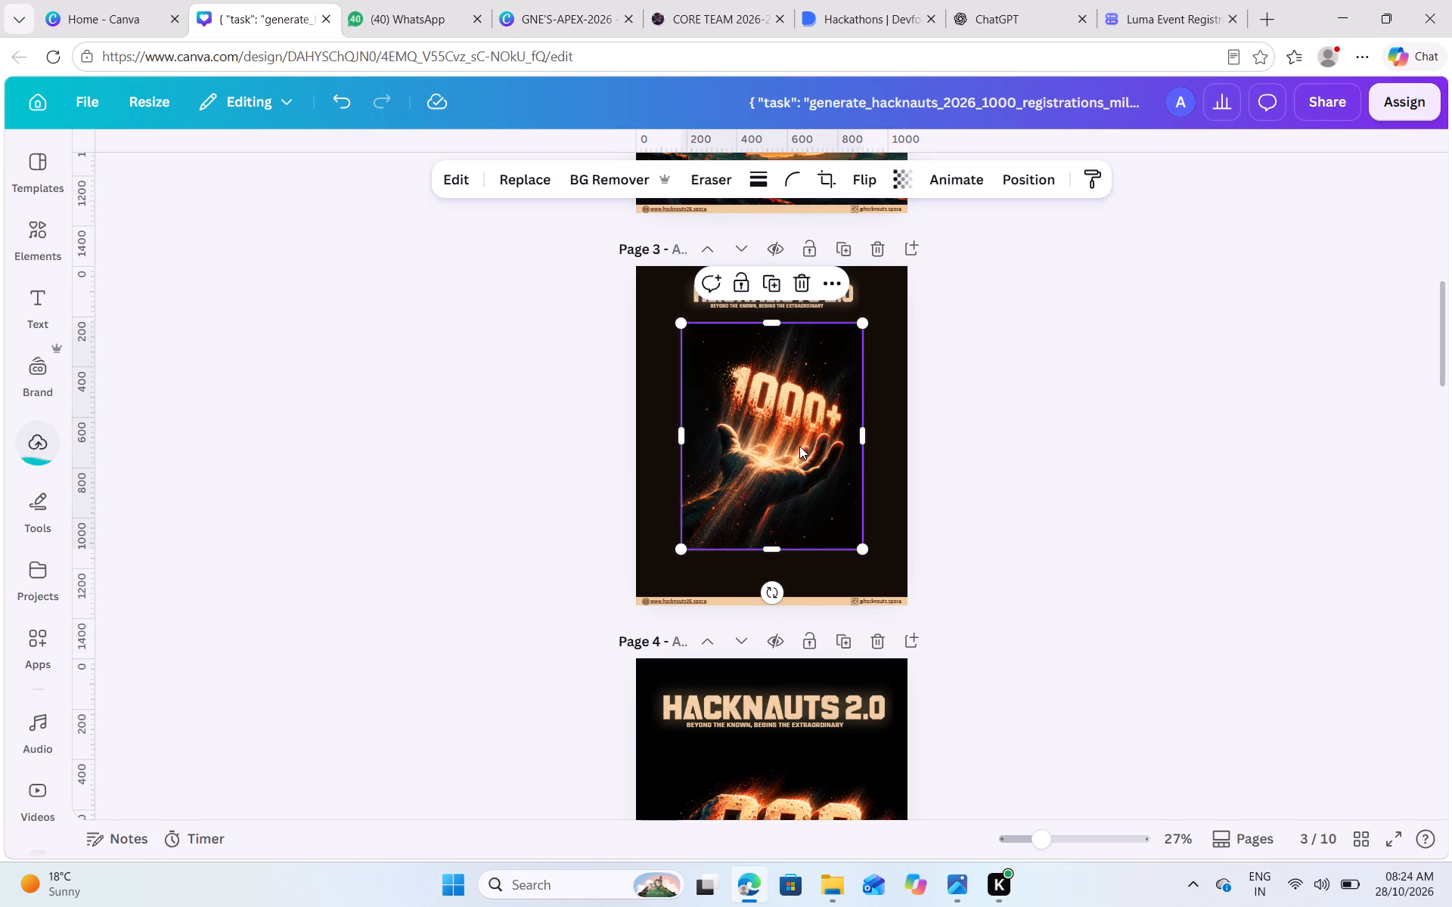
# Align the 1000+ image with page 3's left edge near the top and enlarge it to the full 1080 px page width.
pyautogui.moveTo(825, 452); pyautogui.dragTo(811, 435)
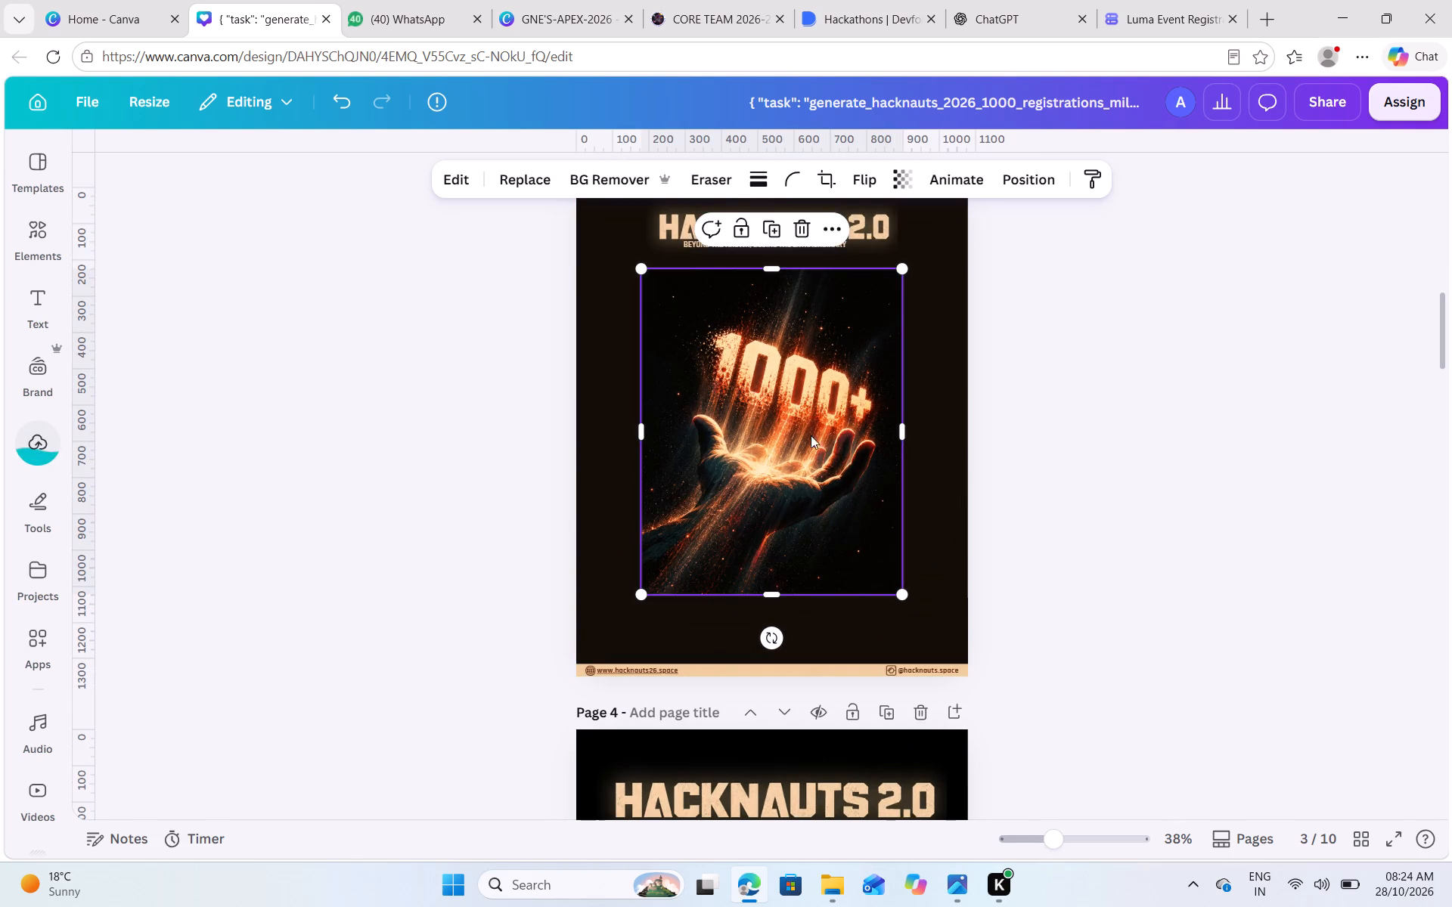
pyautogui.moveTo(811, 435); pyautogui.dragTo(762, 382)
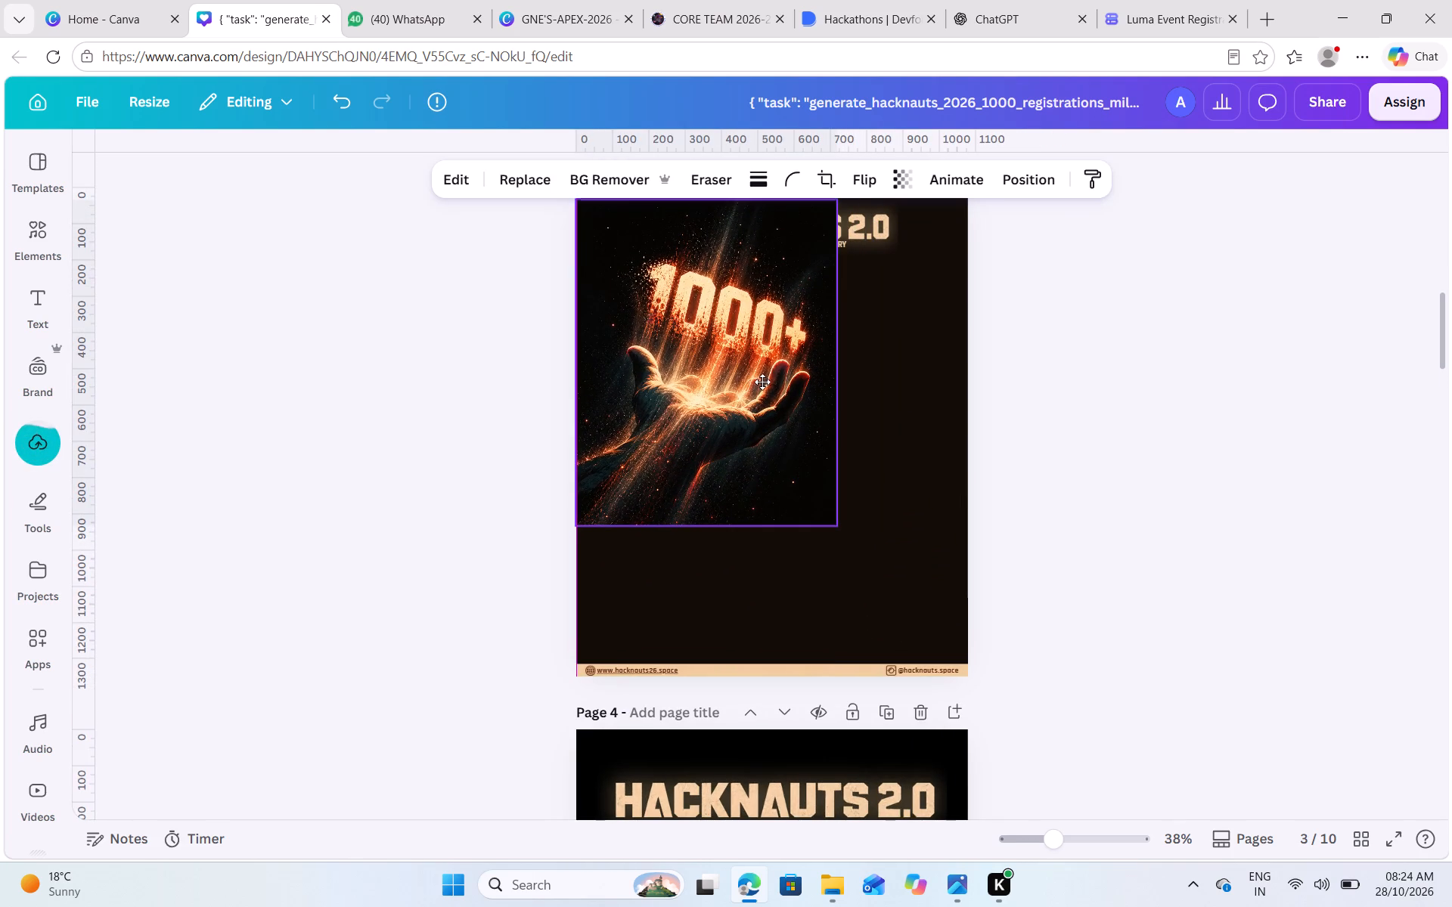
pyautogui.moveTo(762, 382); pyautogui.dragTo(762, 382)
pyautogui.scroll(1, 762, 382)
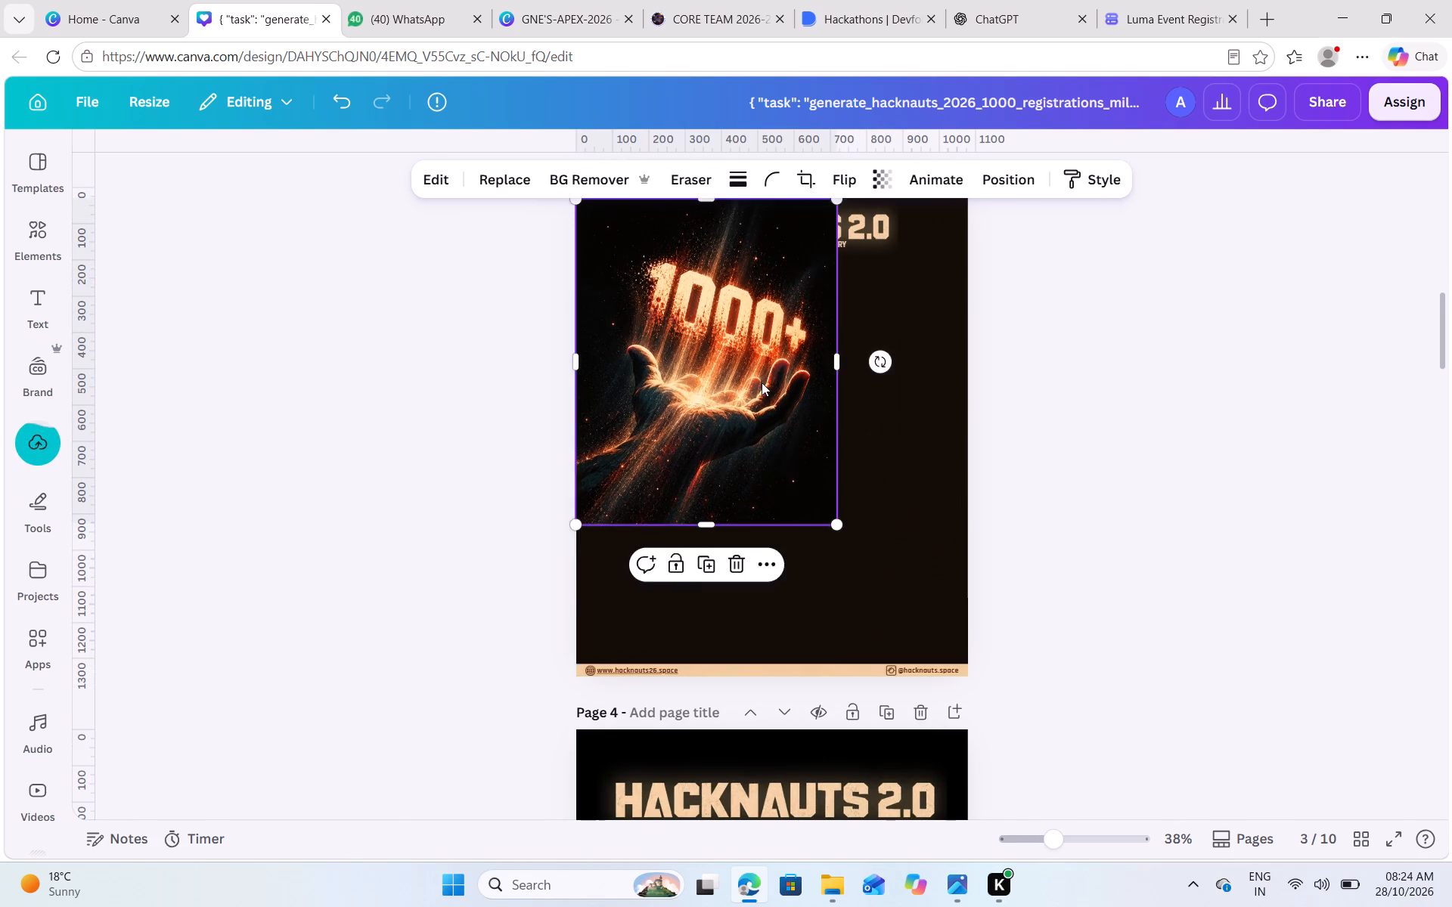
pyautogui.scroll(1, 762, 382)
pyautogui.scroll(-1, 815, 589)
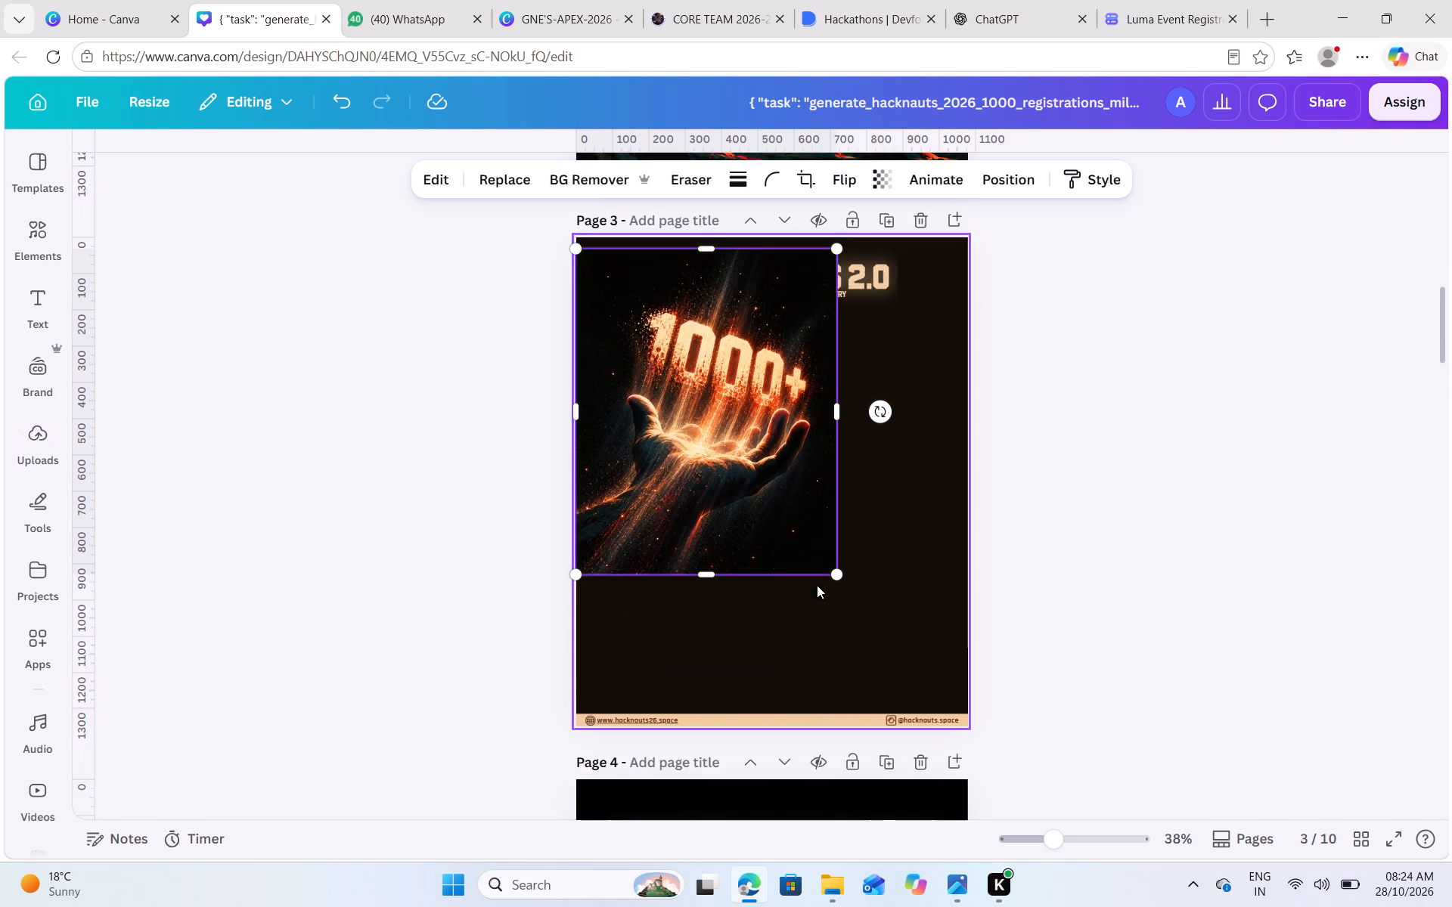
pyautogui.moveTo(839, 534); pyautogui.dragTo(1000, 655)
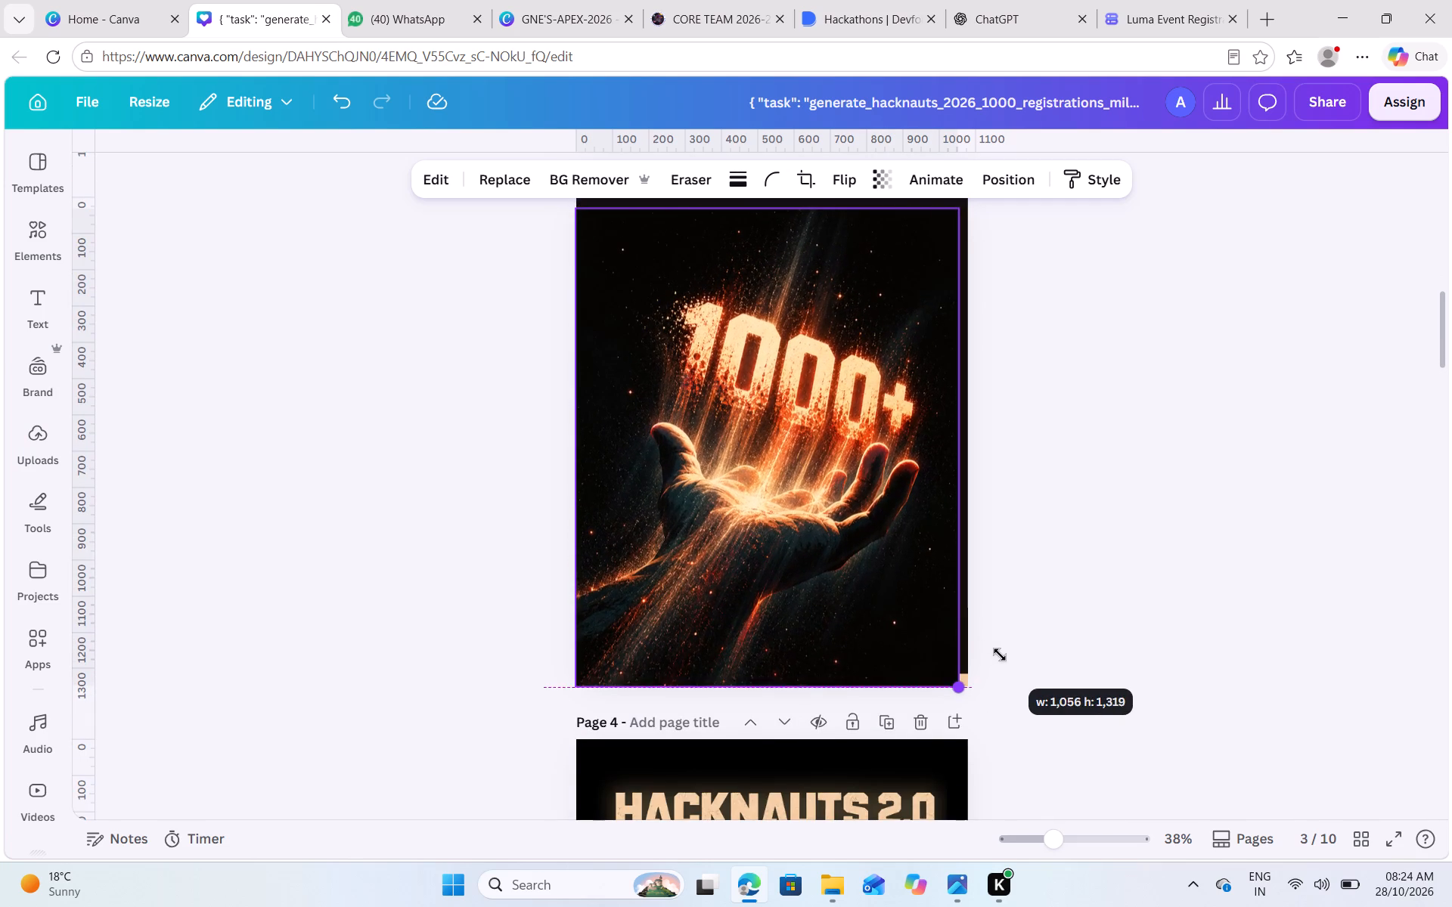
pyautogui.moveTo(1000, 655); pyautogui.dragTo(1010, 657)
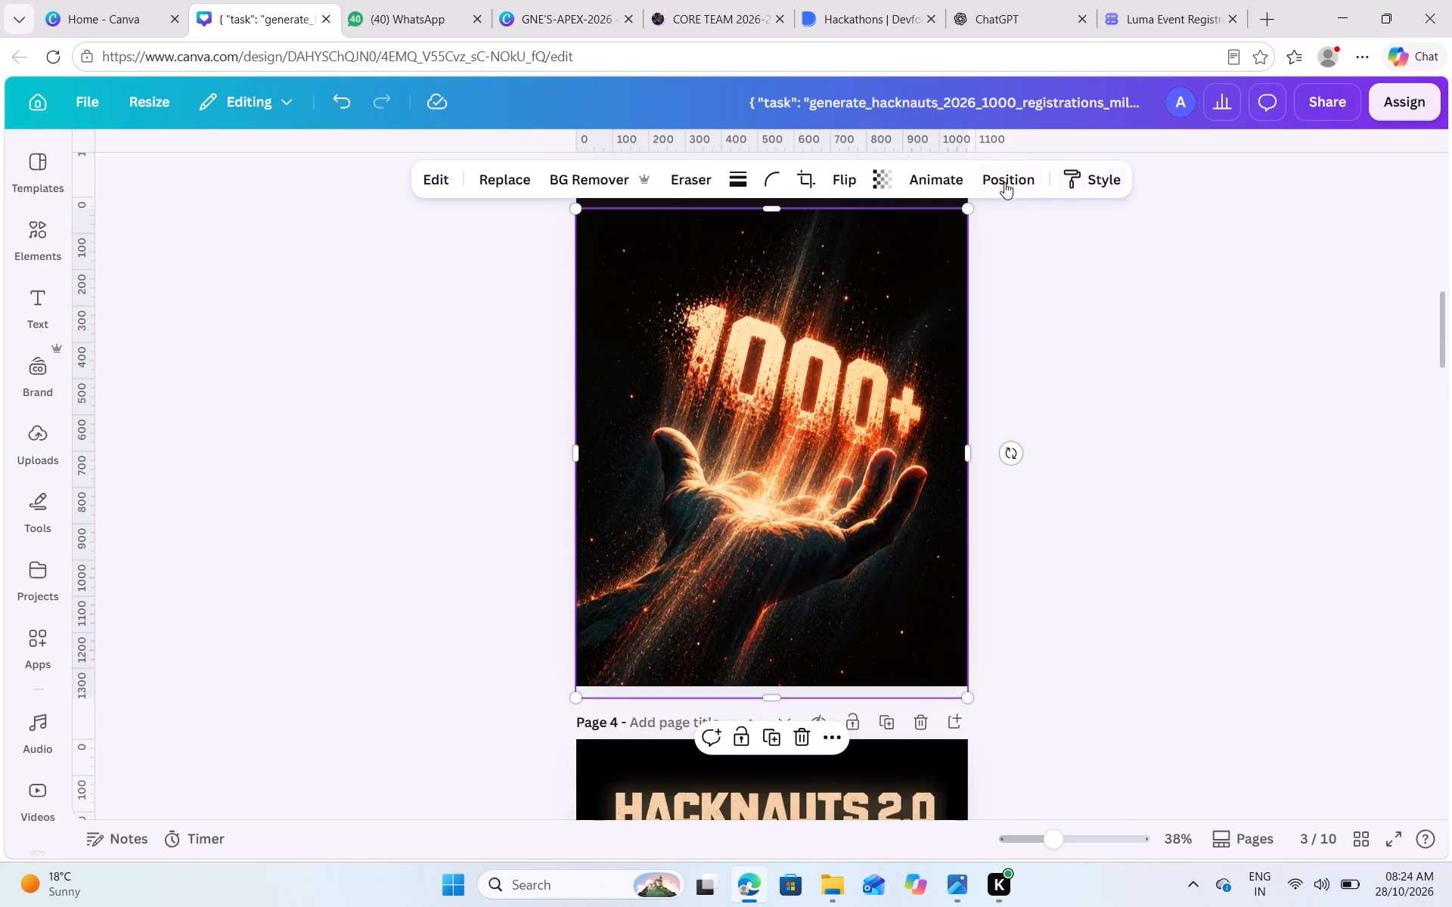
# Send the 1000+ image to the back, behind the Hacknauts 2.0 title and the footer strip.
pyautogui.click(1006, 176)
pyautogui.click(321, 361)
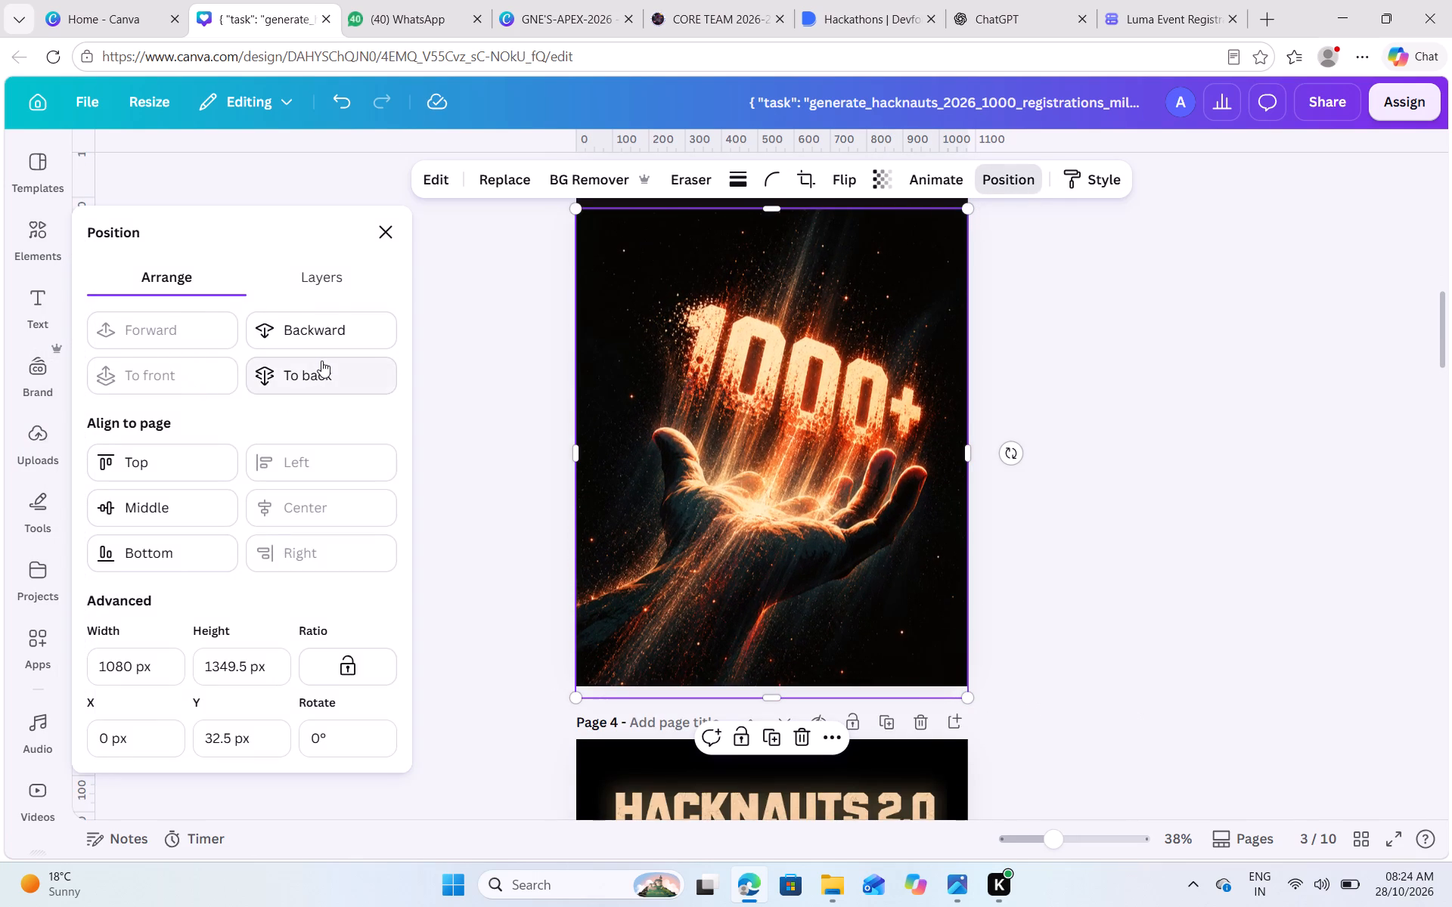
# Move the 1000+ image down and slightly left on page 3, to about X -38 px and Y 148 px.
pyautogui.hscroll(-1, 1117, 467)
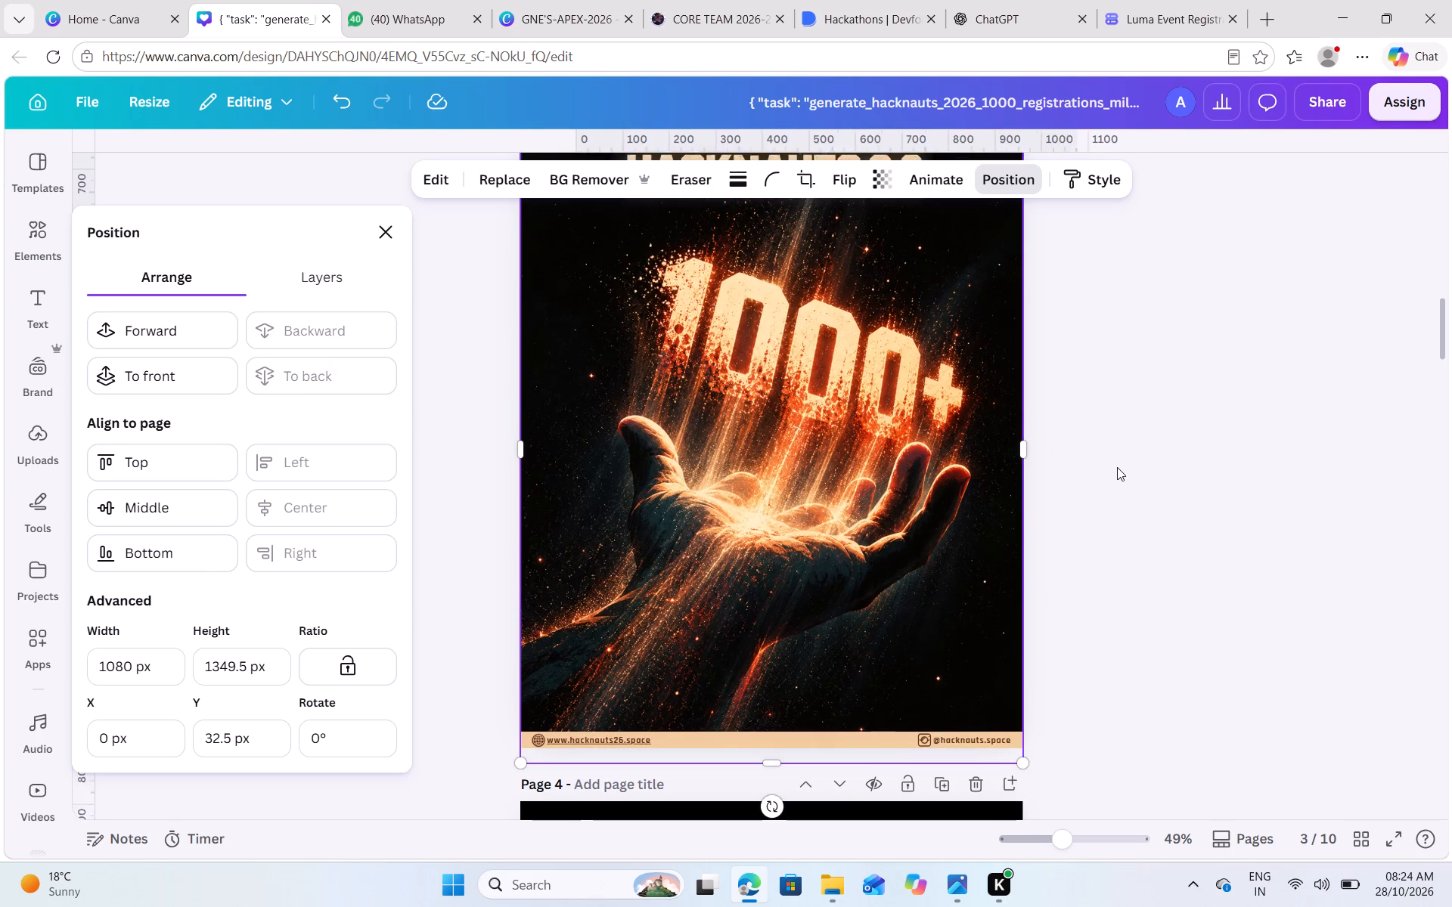
pyautogui.scroll(1, 1117, 467)
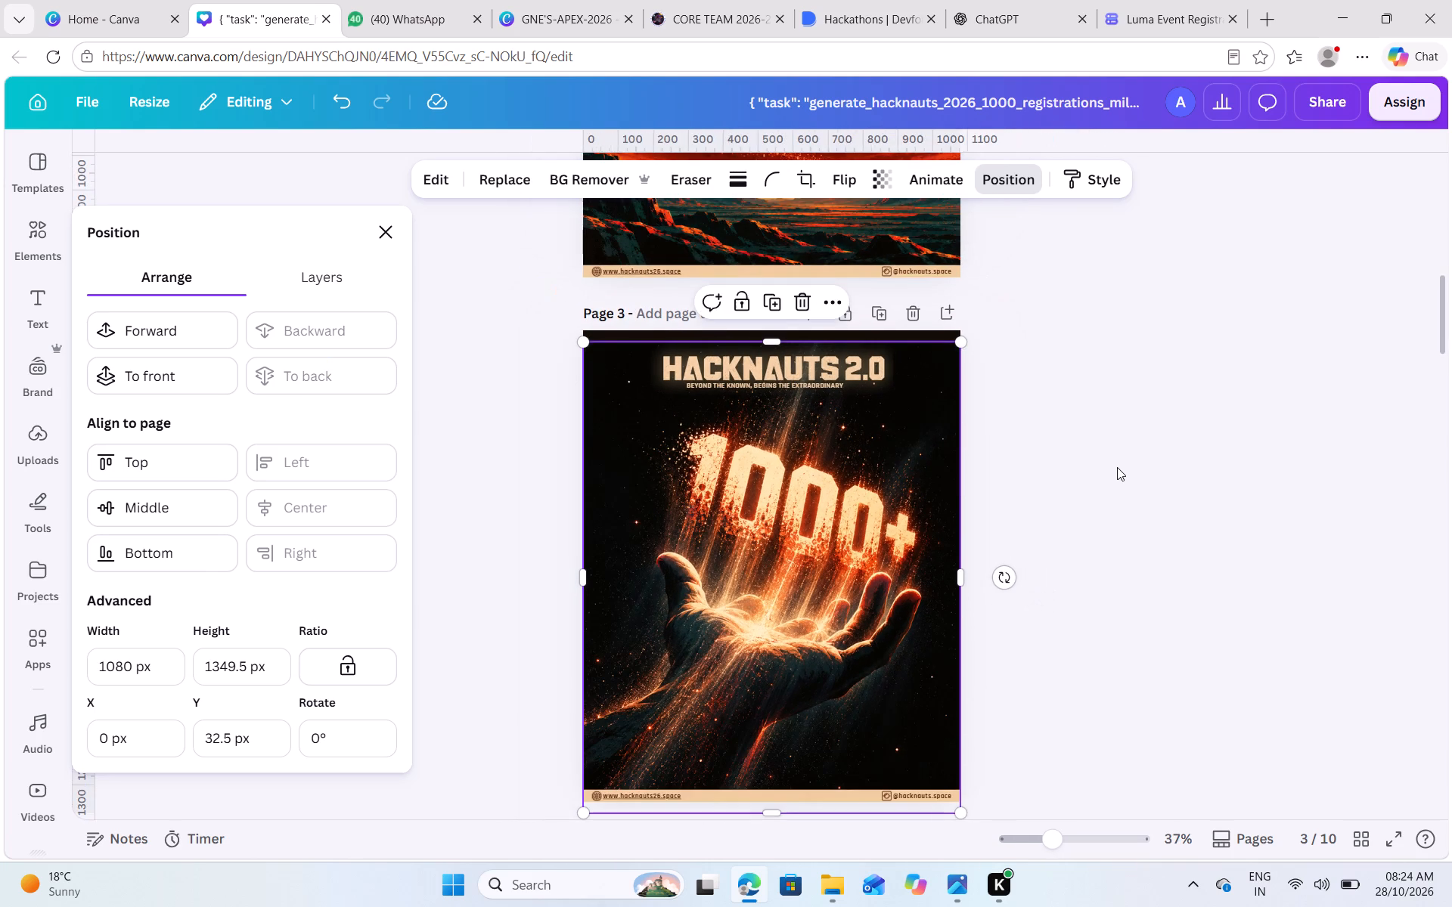
pyautogui.scroll(-1, 1117, 467)
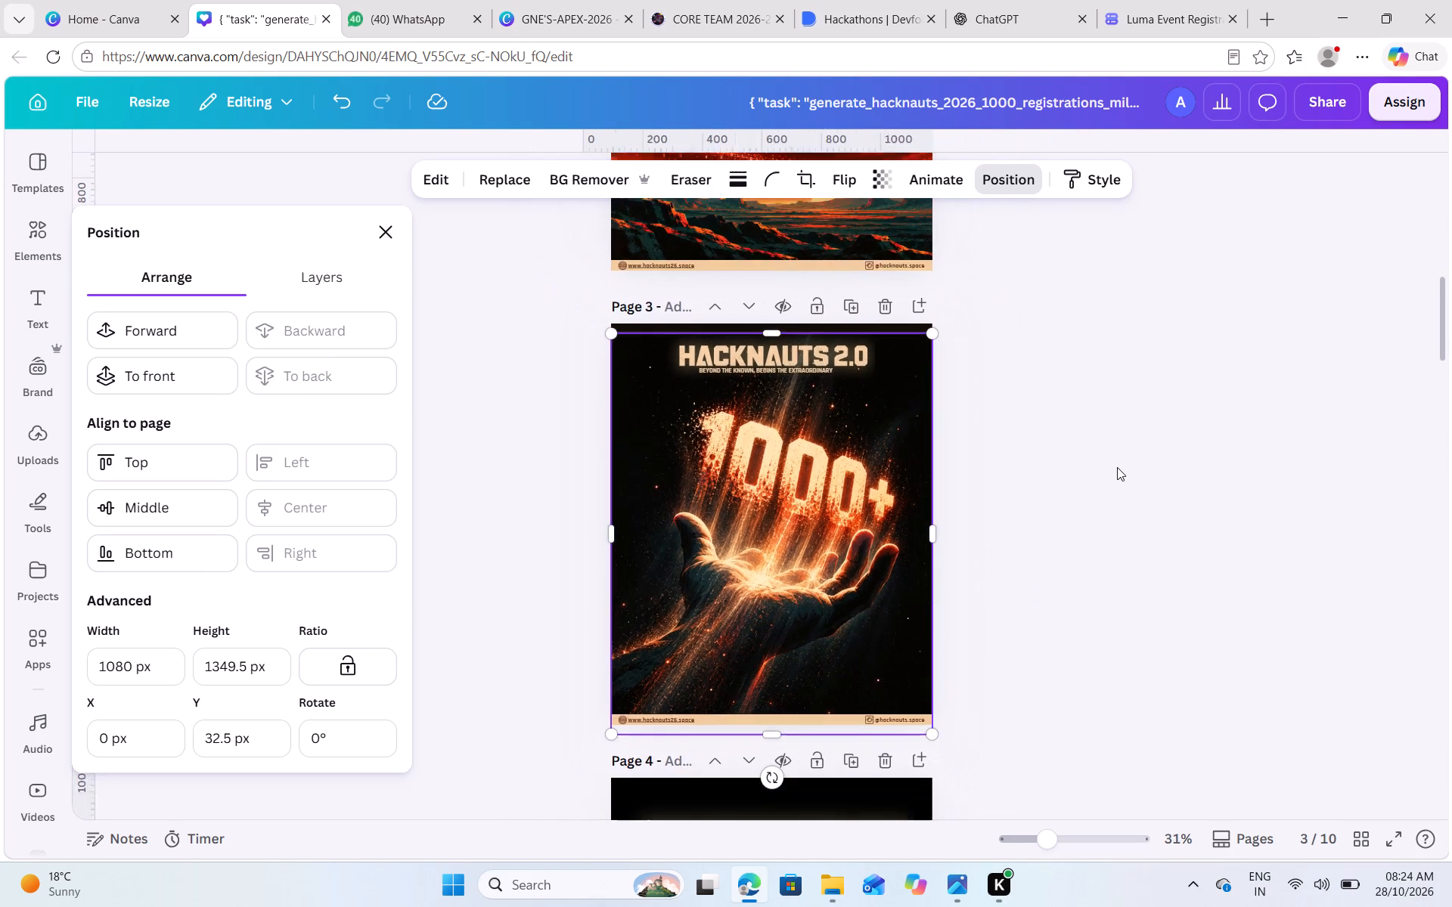
pyautogui.moveTo(843, 470); pyautogui.dragTo(837, 506)
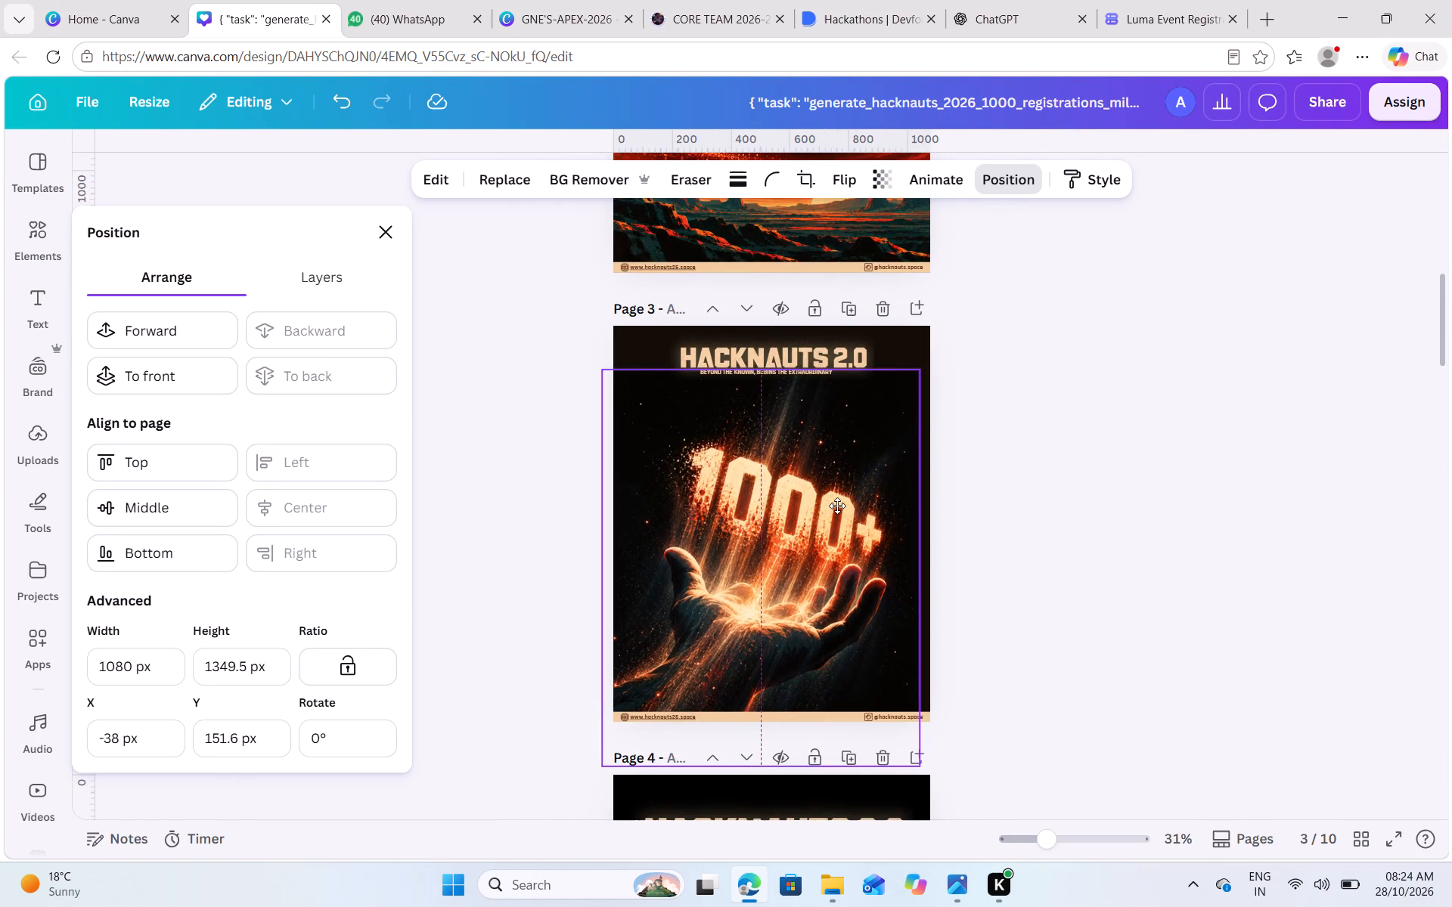
pyautogui.moveTo(837, 506); pyautogui.dragTo(835, 504)
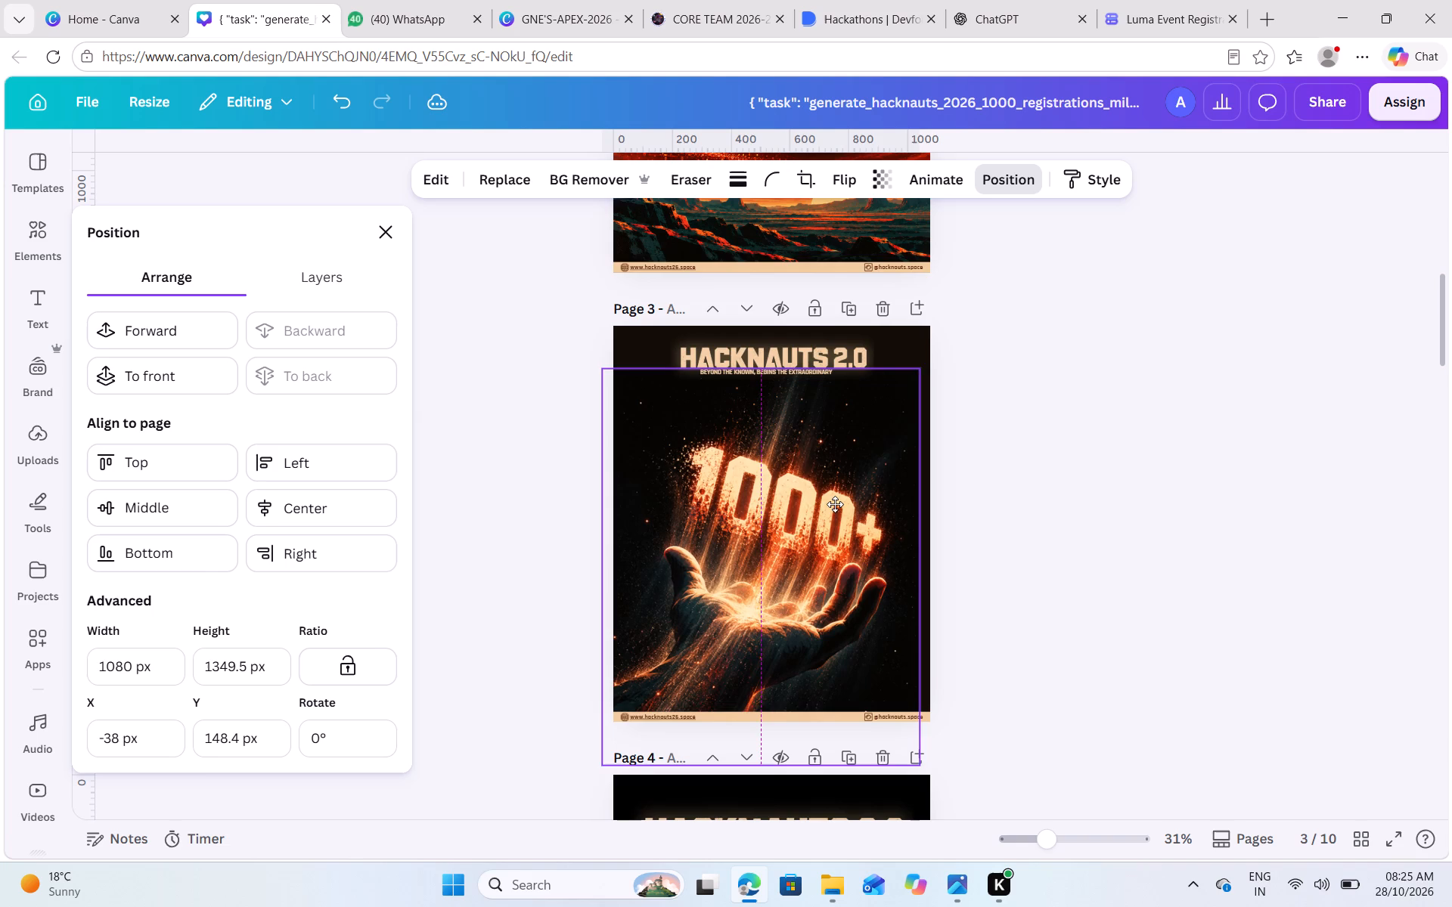
pyautogui.moveTo(835, 504); pyautogui.dragTo(835, 503)
pyautogui.click(994, 477)
pyautogui.click(994, 477)
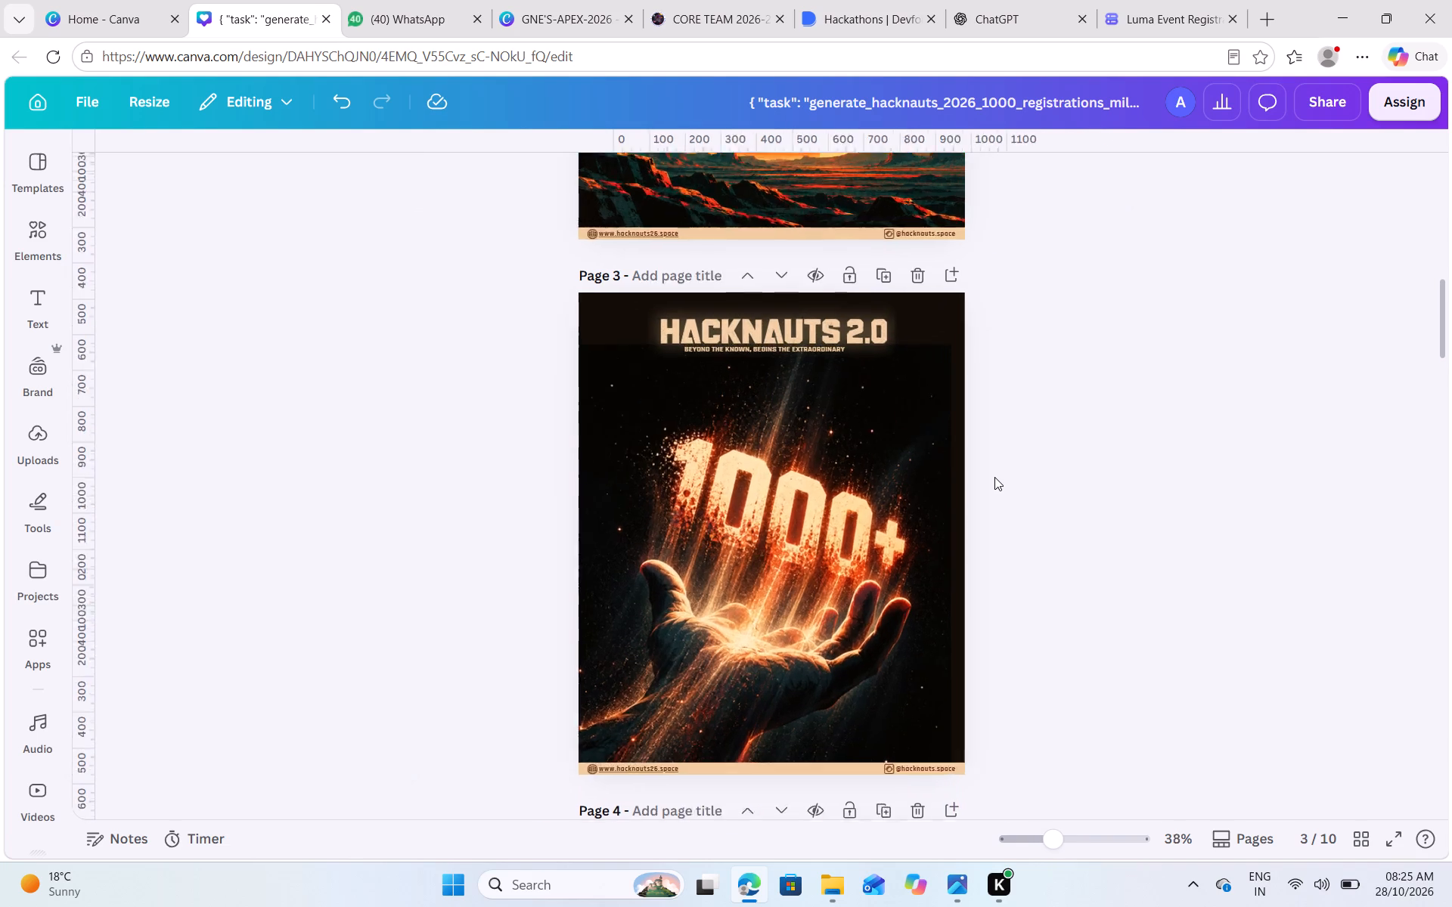
# Open the background colour choices for page 3's dark background around the 1000+ image.
pyautogui.hscroll(-2, 994, 477)
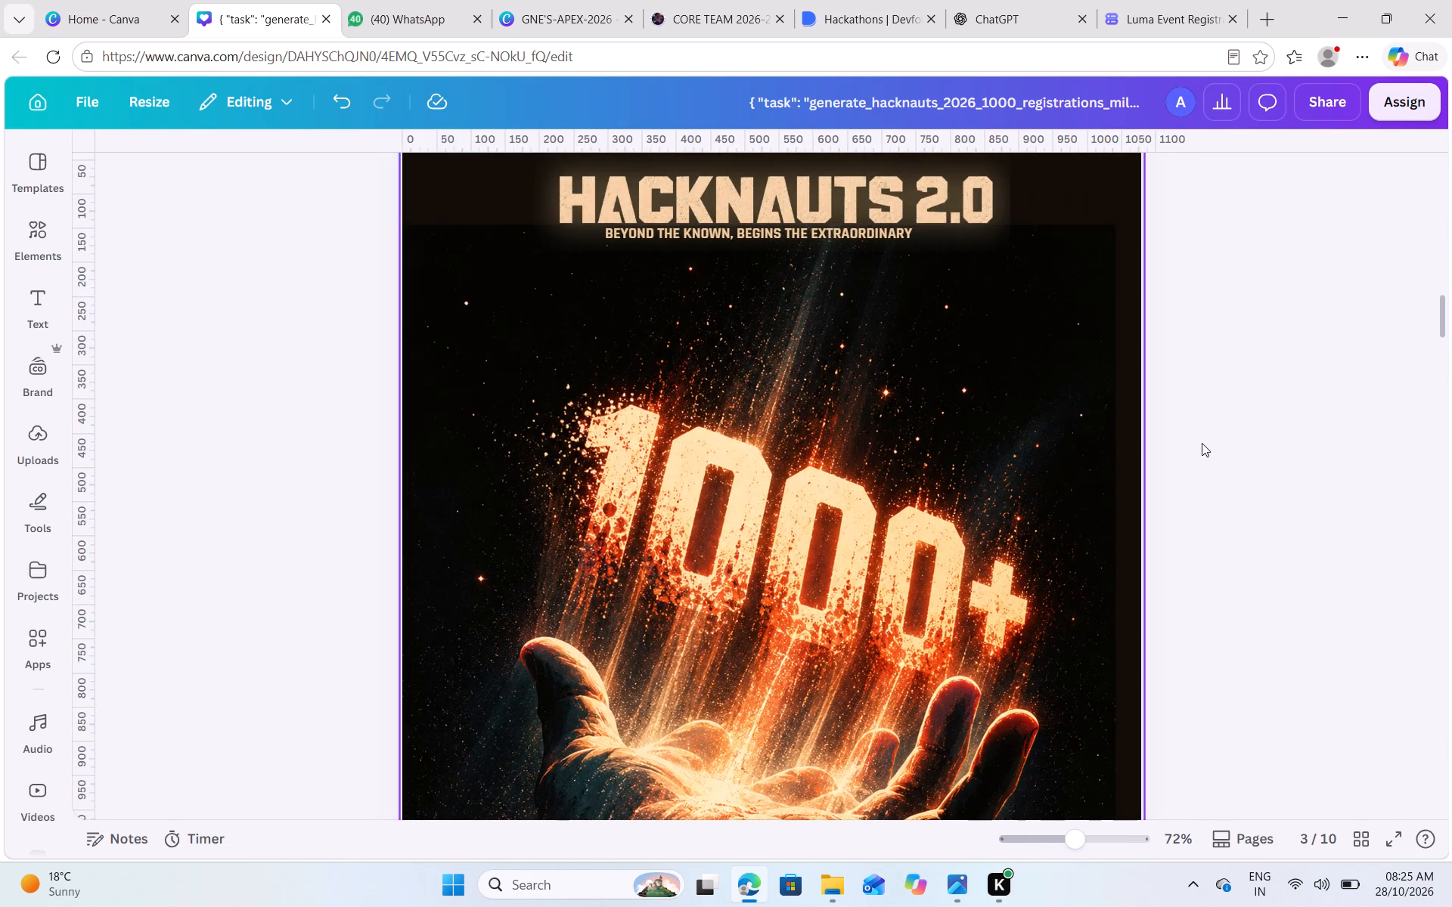
pyautogui.scroll(1, 1202, 443)
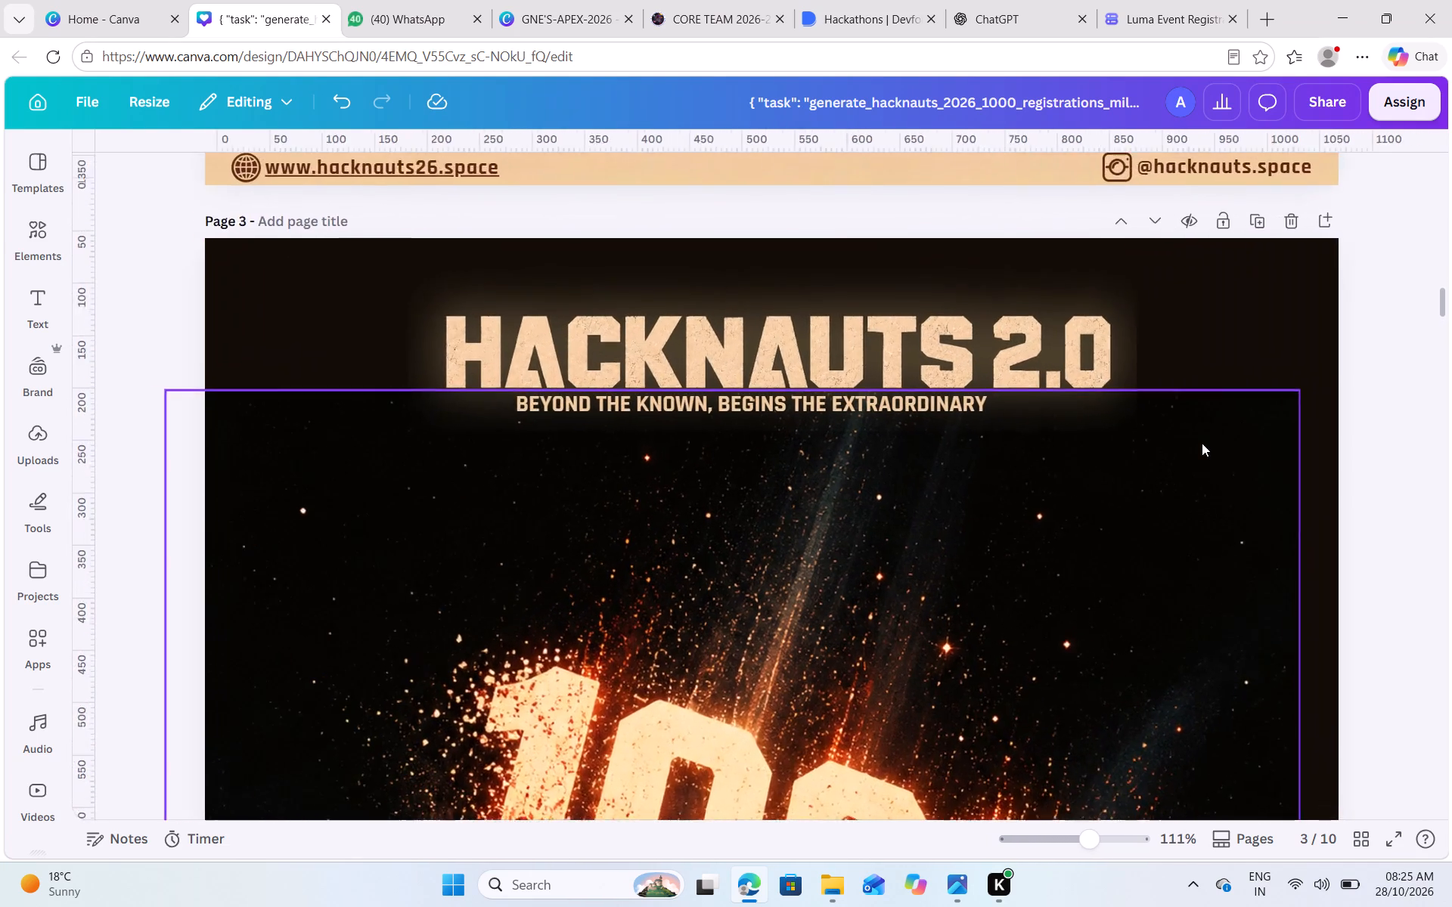
pyautogui.hscroll(-1, 1202, 443)
pyautogui.click(1286, 311)
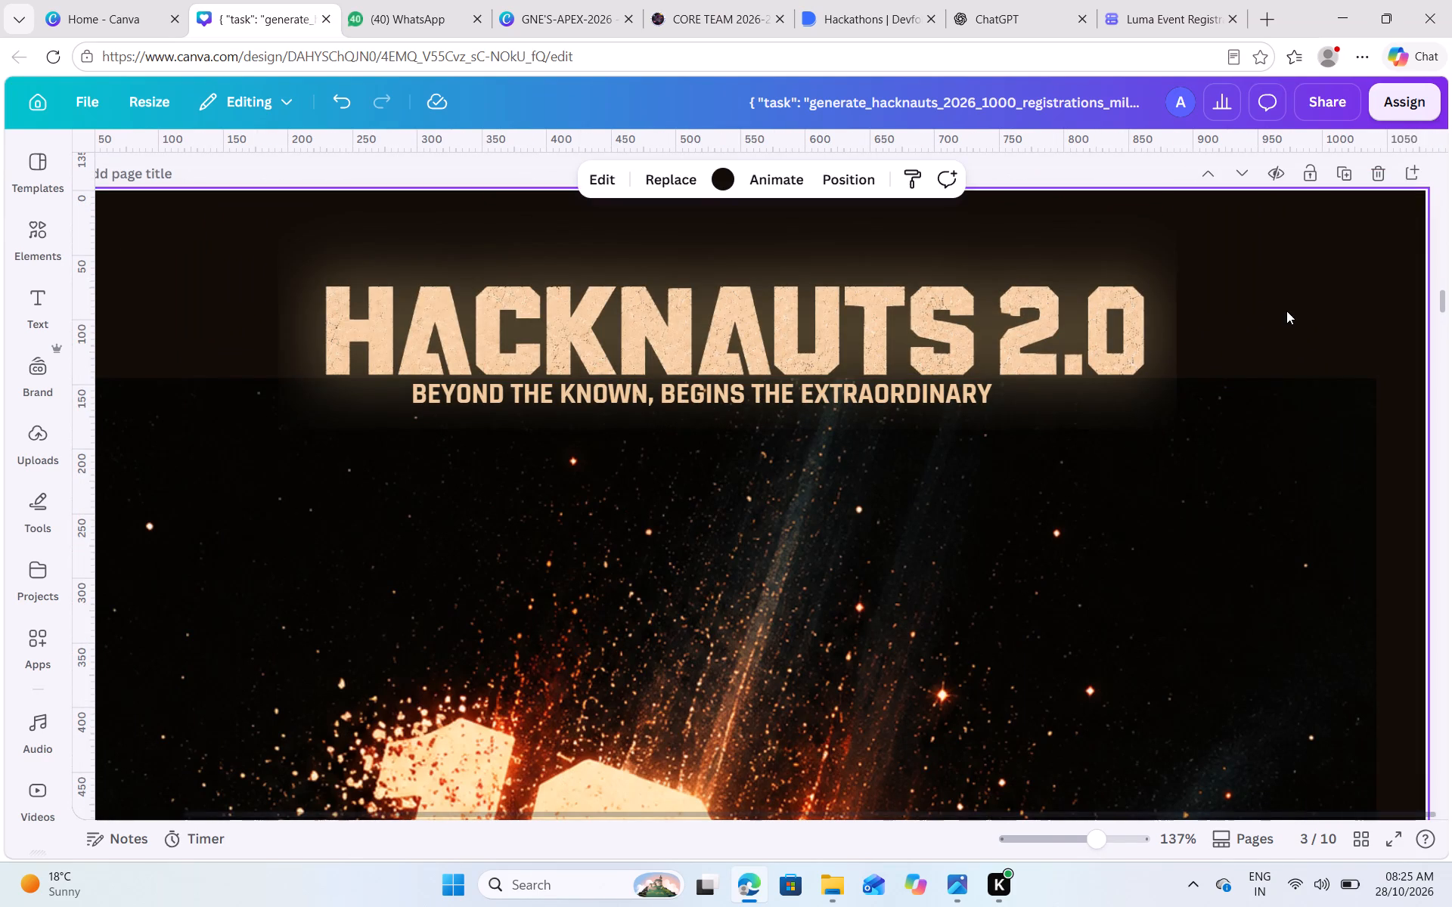
pyautogui.click(727, 184)
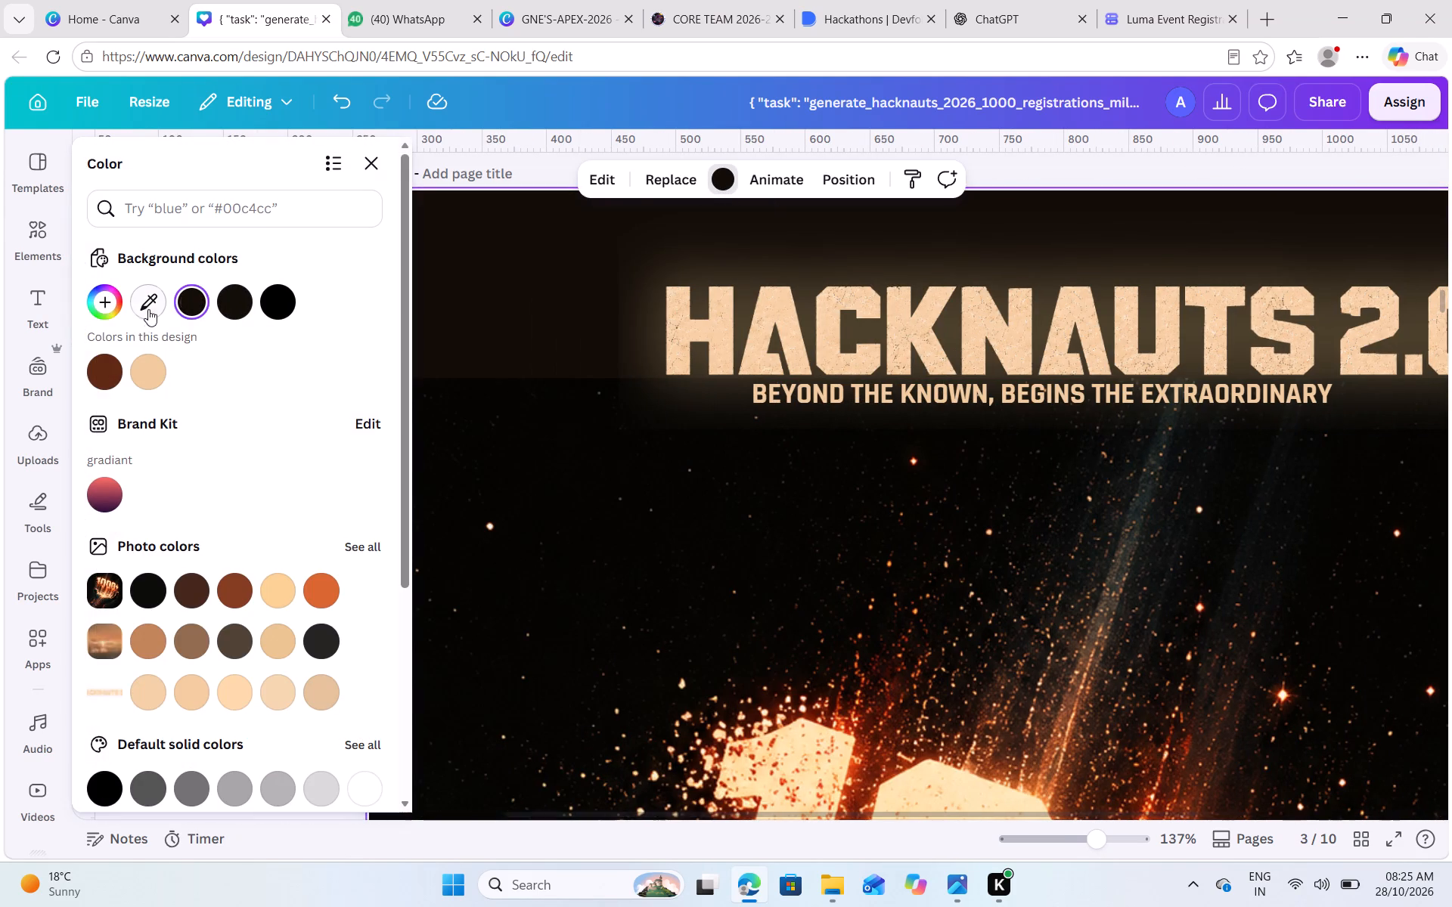
# Match page 3's background colour to the black sampled from the upper edge area of the 1000+ image.
pyautogui.click(148, 309)
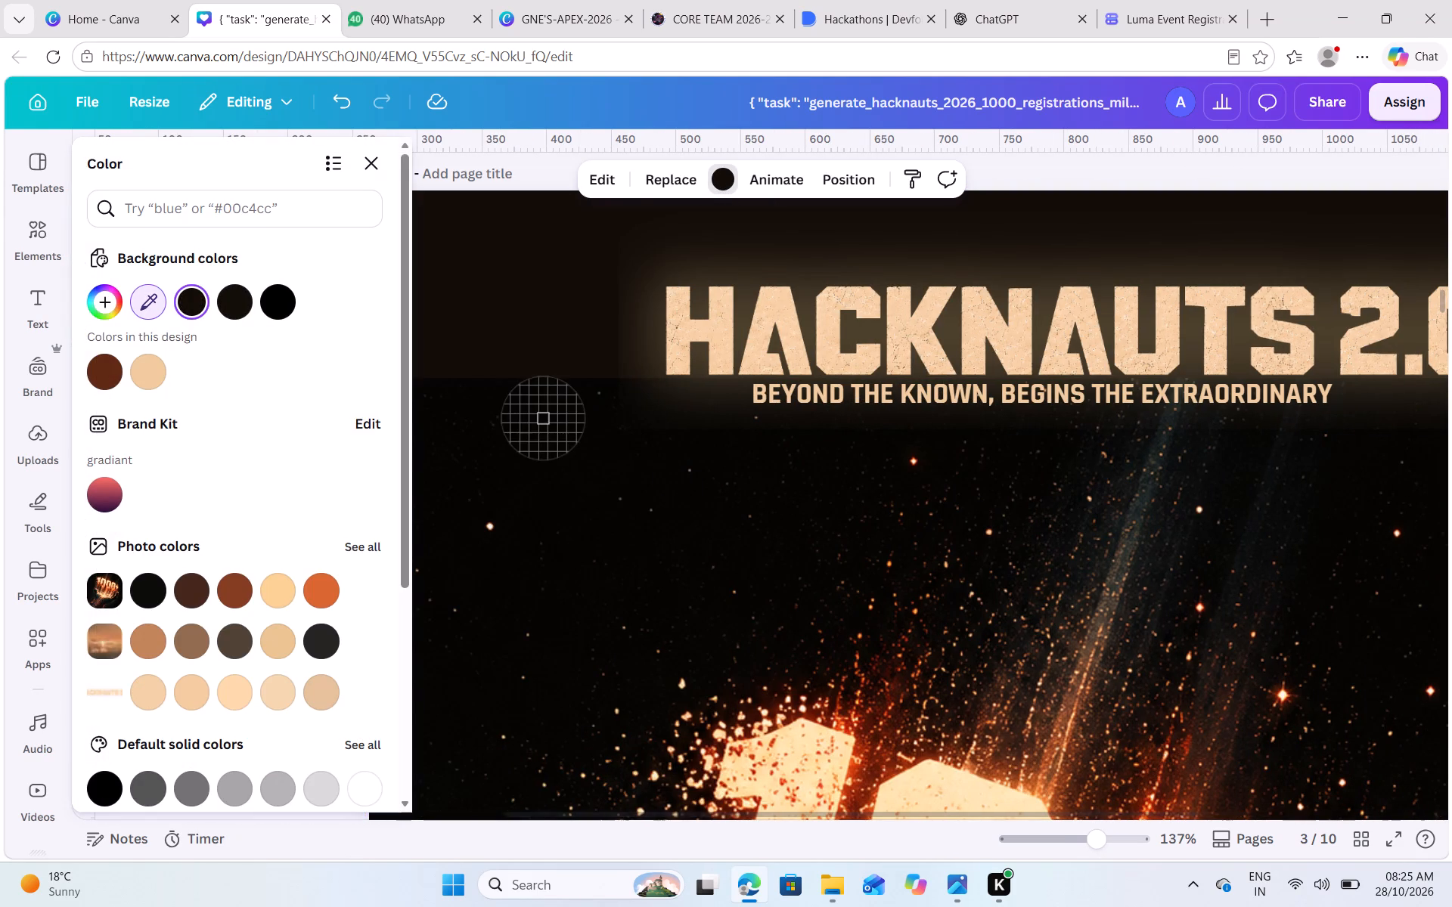
pyautogui.click(544, 419)
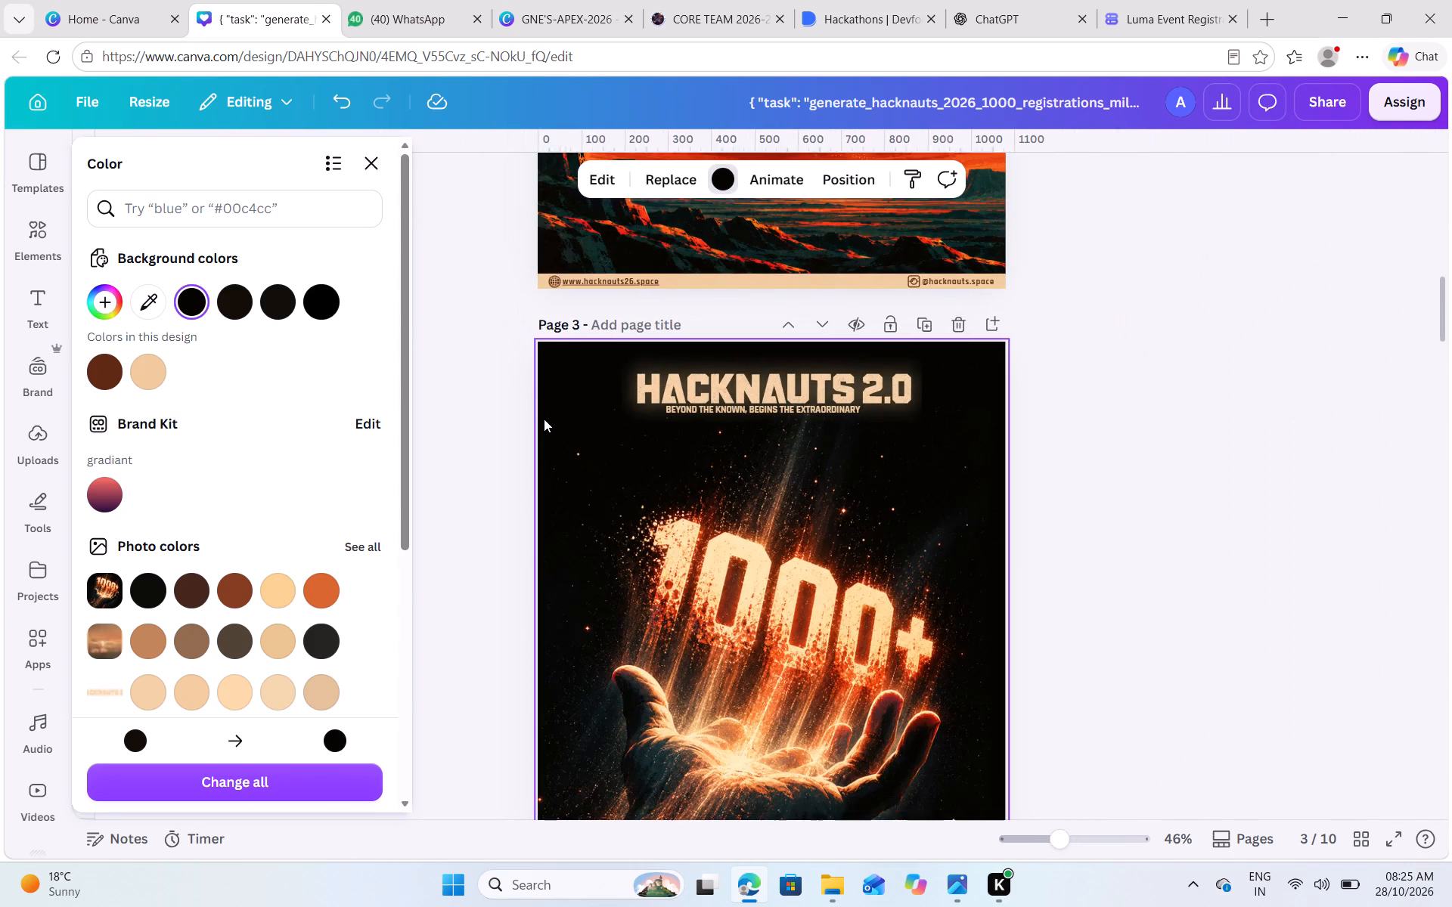
# Set up a PNG download of only page 3, the 1000+ poster, at 1,080 × 1,350 px and High quality.
pyautogui.scroll(-2, 544, 419)
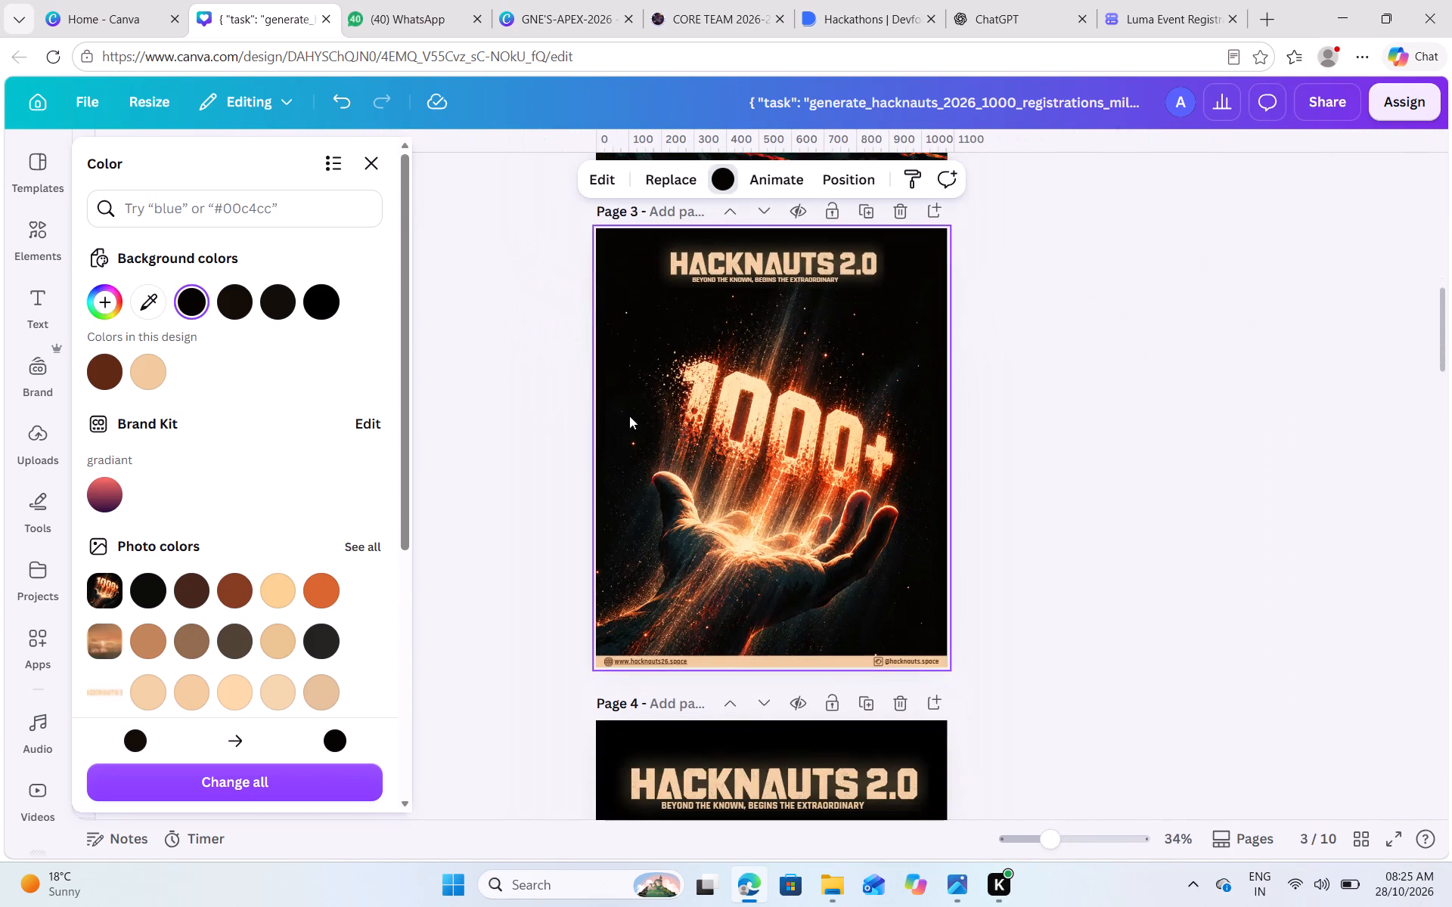
pyautogui.click(1340, 104)
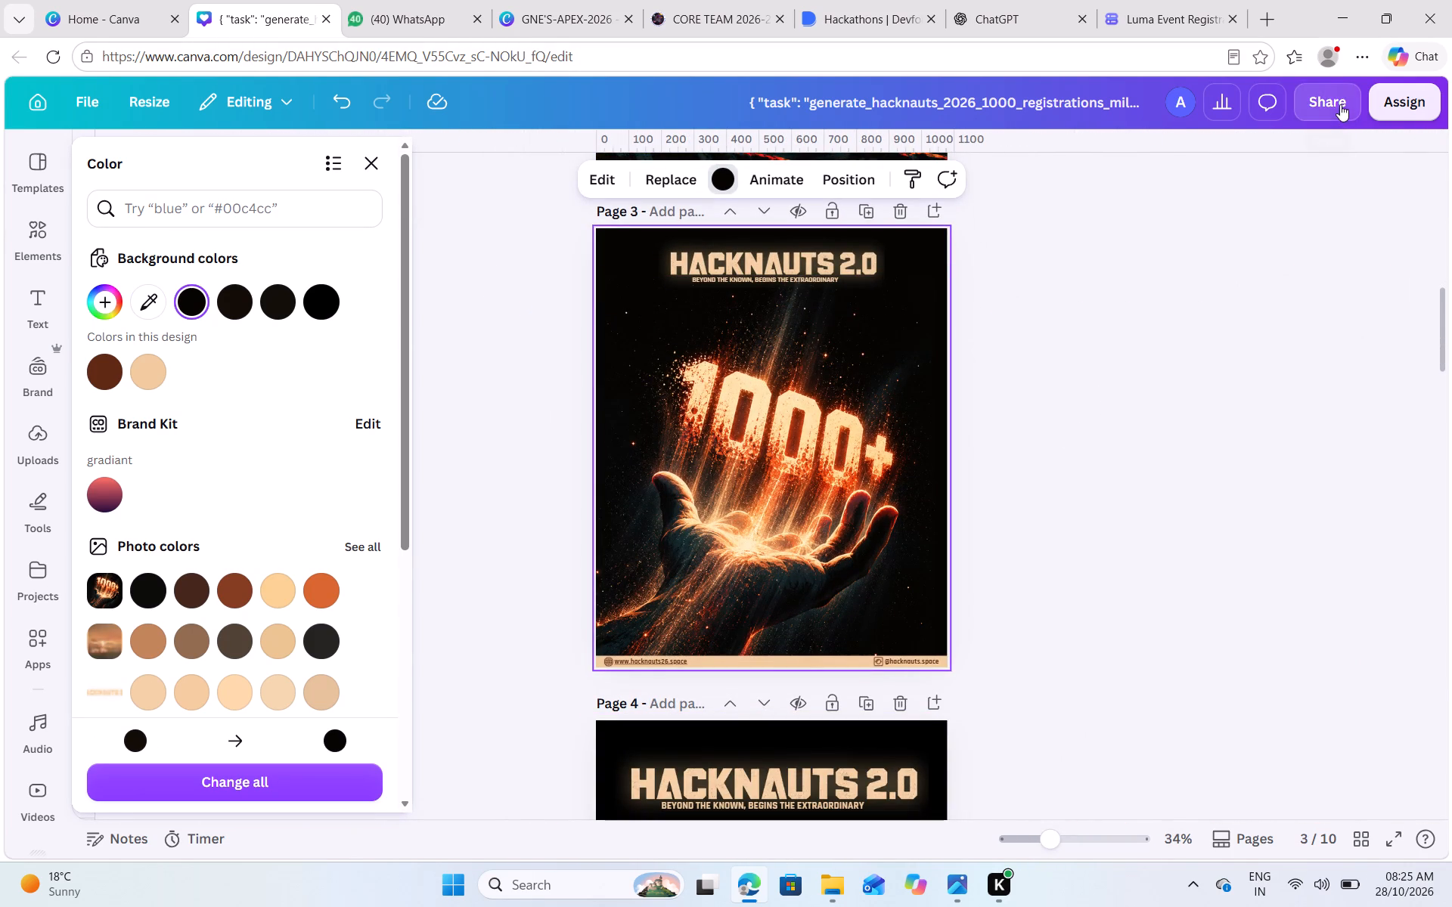
pyautogui.click(1107, 557)
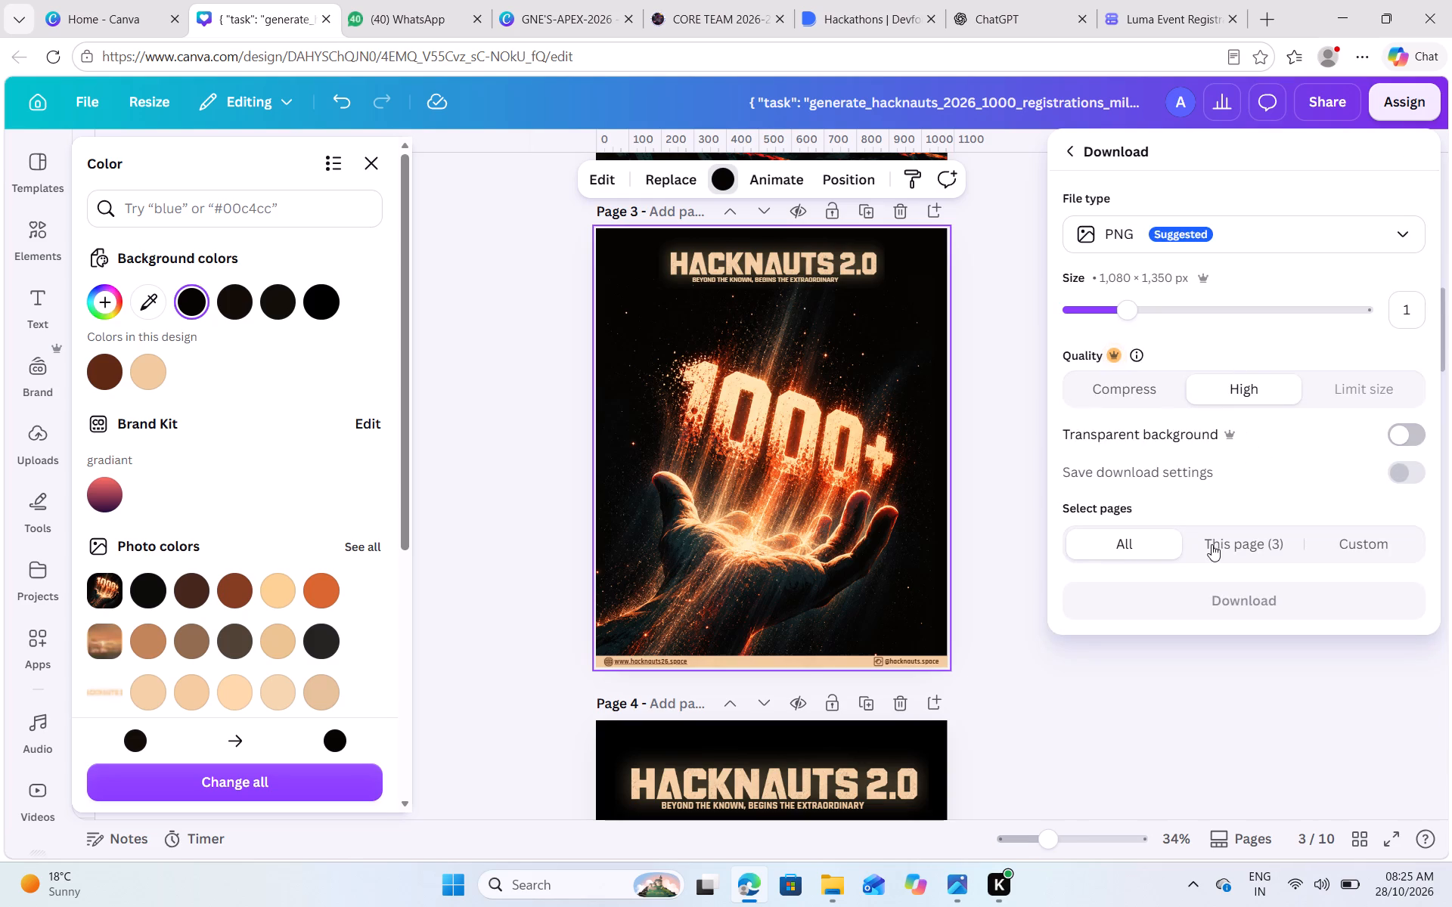
pyautogui.click(1217, 542)
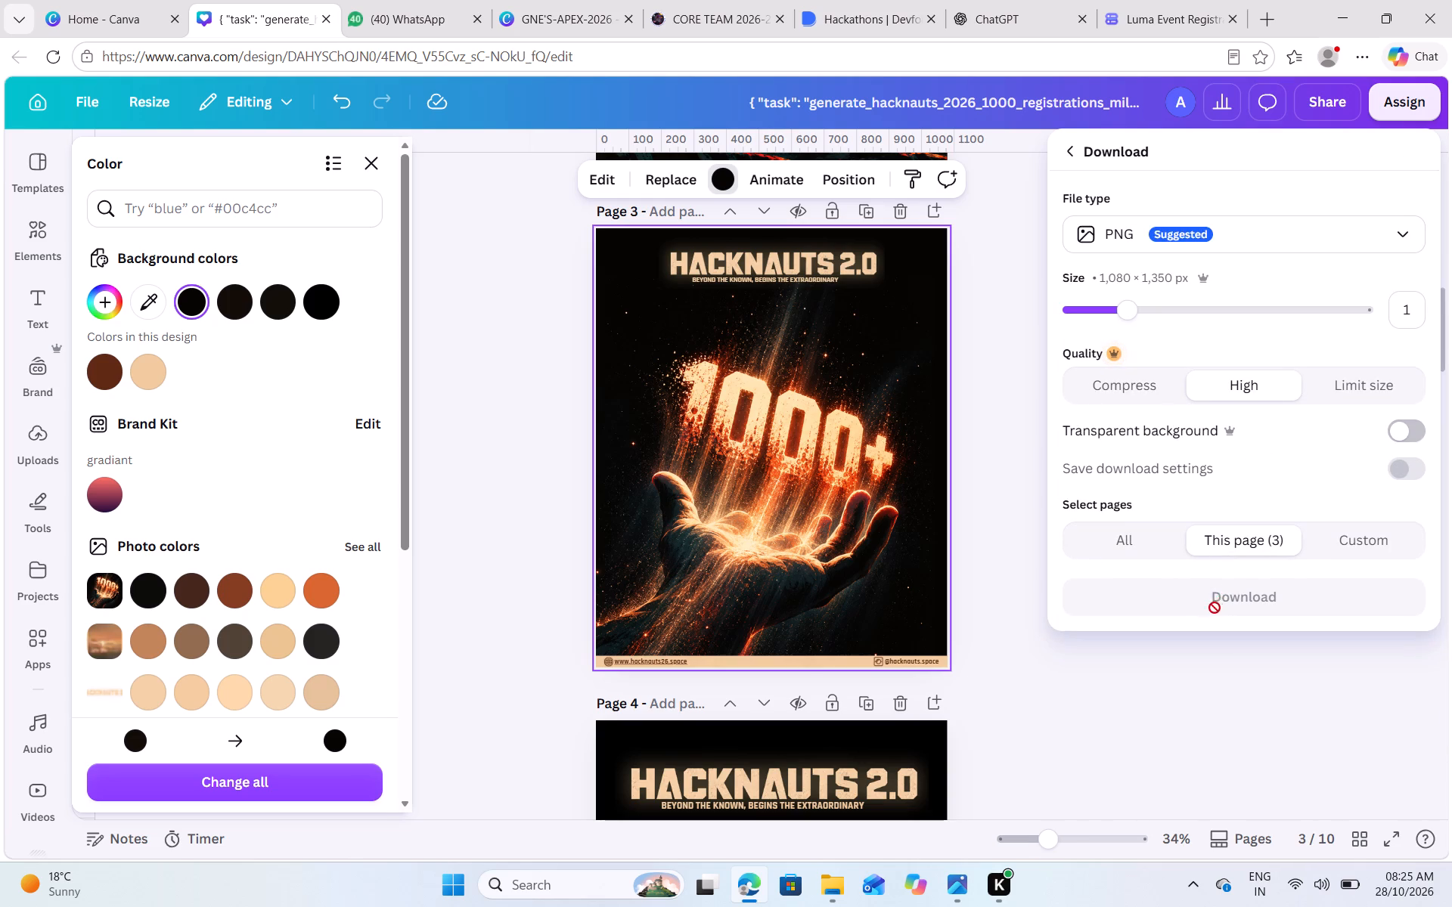
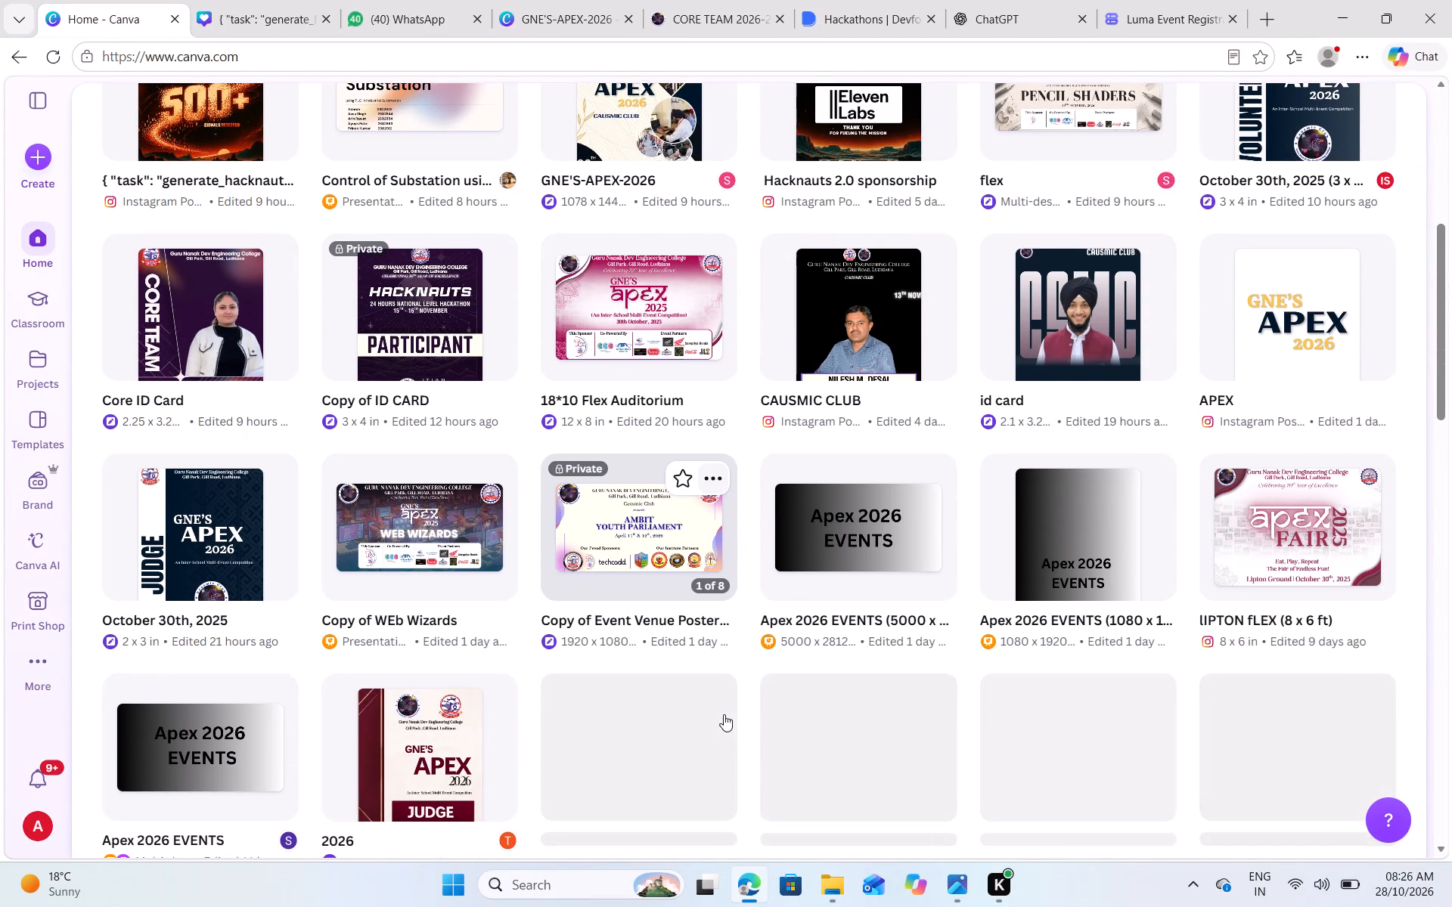
# Find the Hacknauts 2.0 countdown design named 5 among the recent designs, showing more of them, and open it for editing.
pyautogui.scroll(-2, 724, 714)
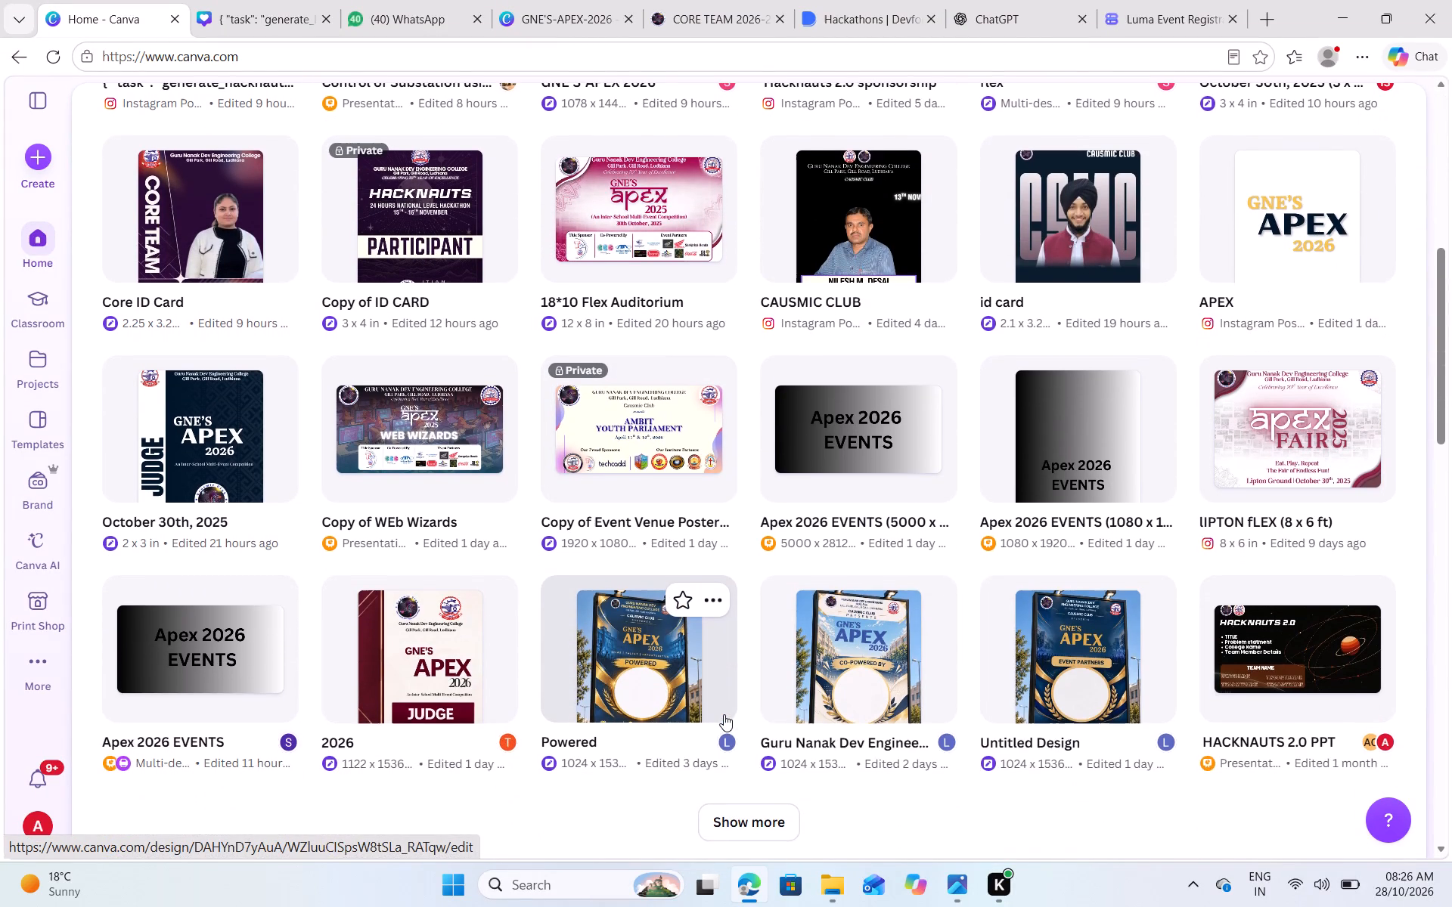
pyautogui.scroll(-1, 724, 714)
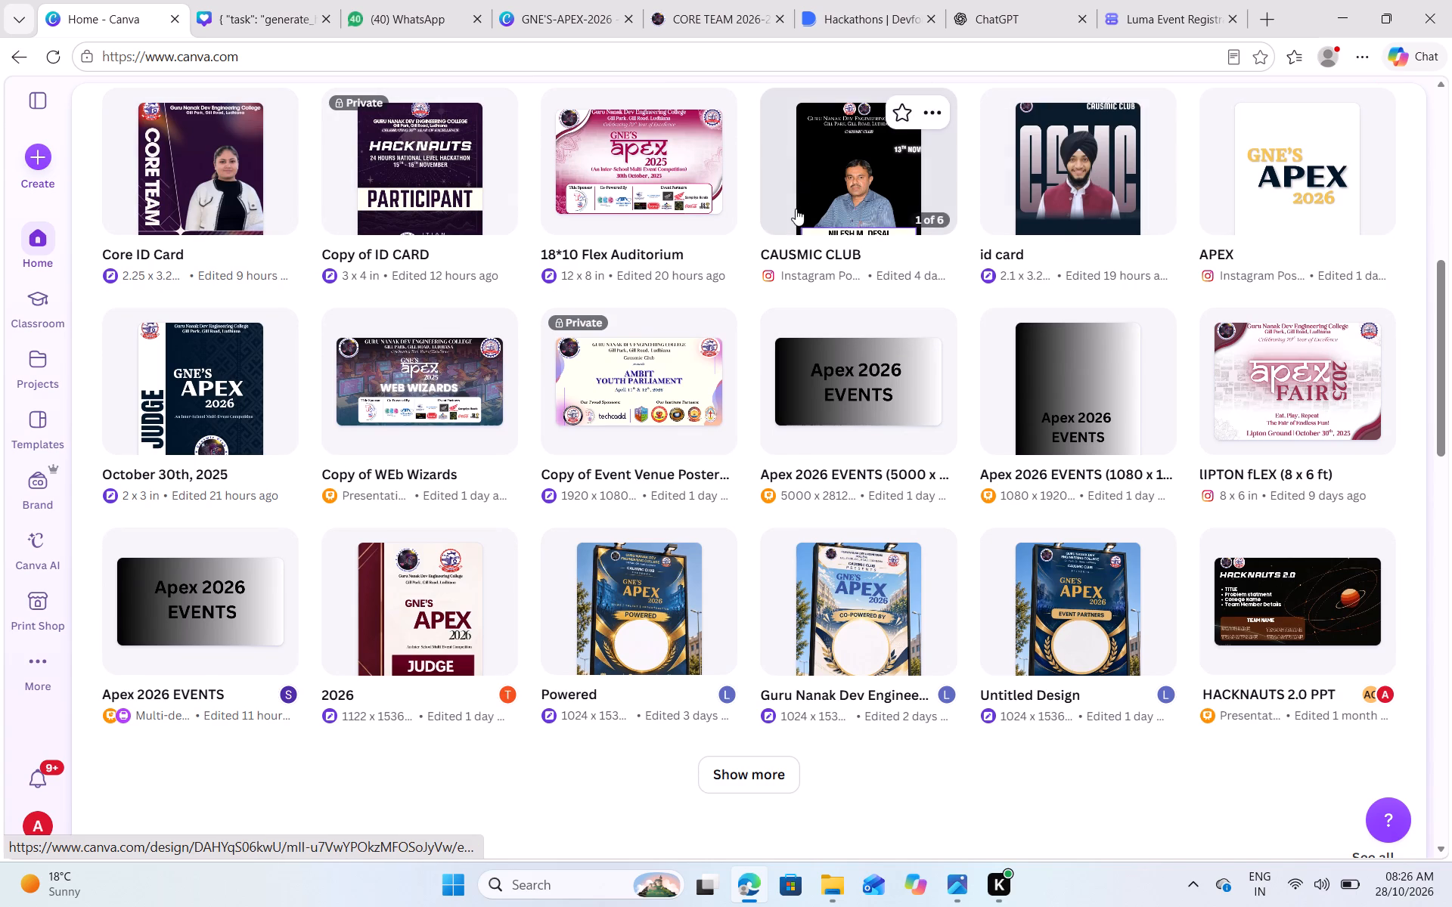
pyautogui.scroll(-1, 565, 506)
pyautogui.click(755, 677)
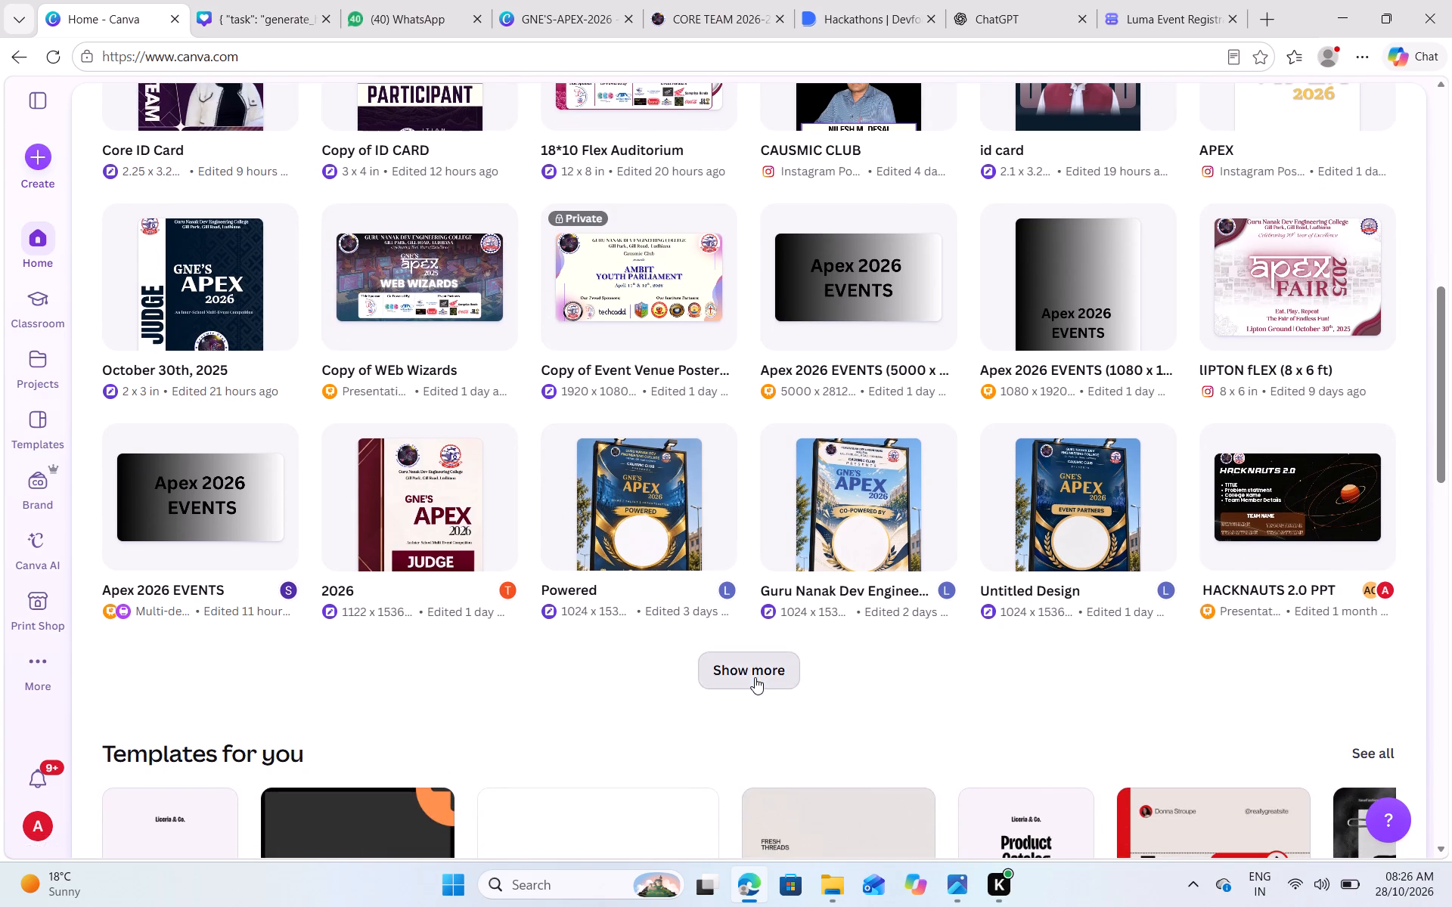
pyautogui.scroll(-1, 755, 677)
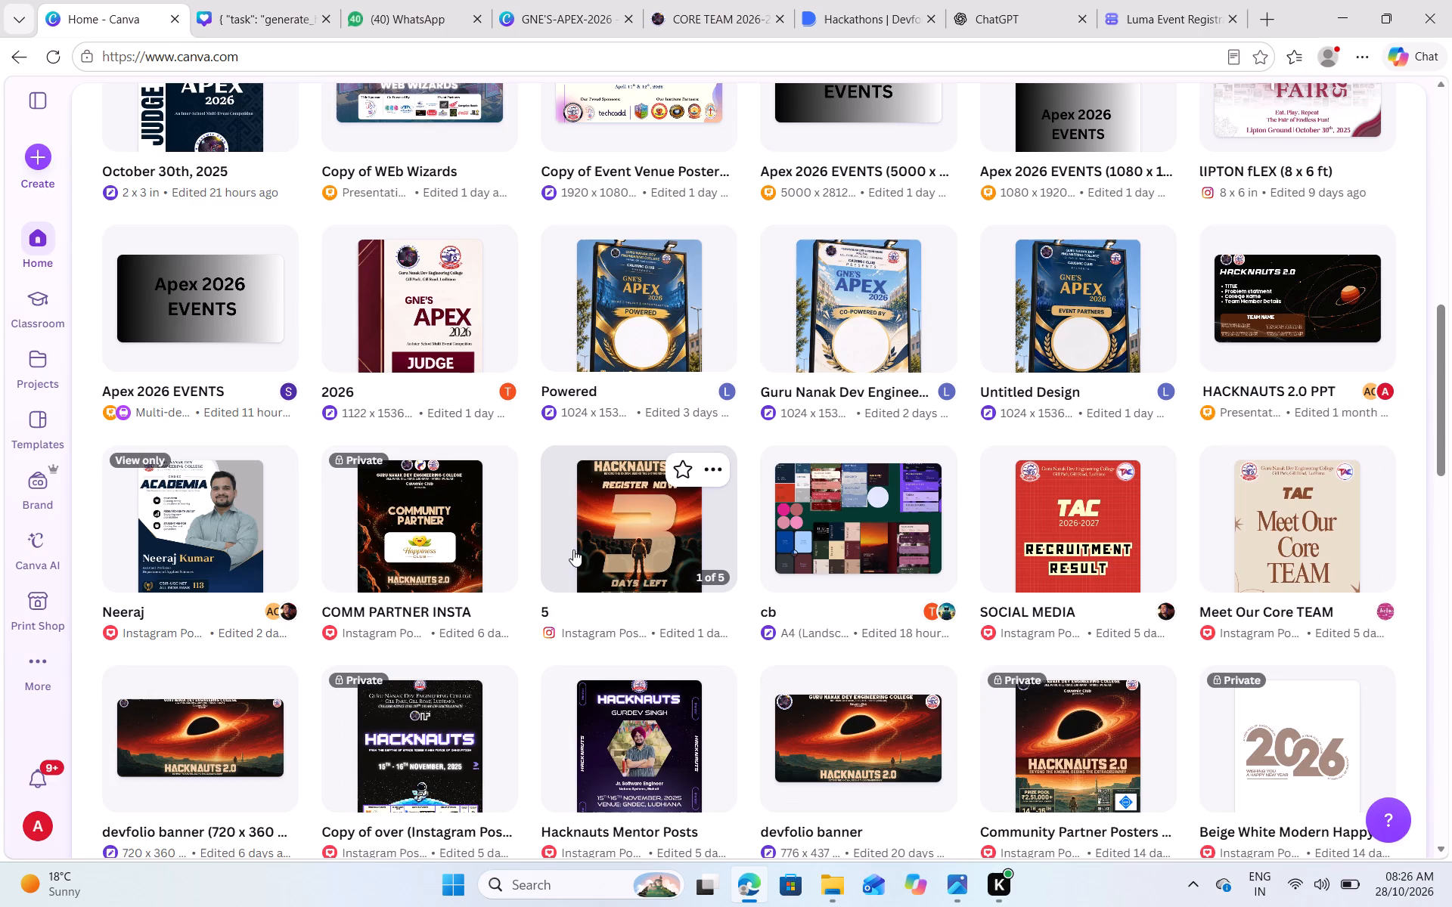
pyautogui.click(573, 549)
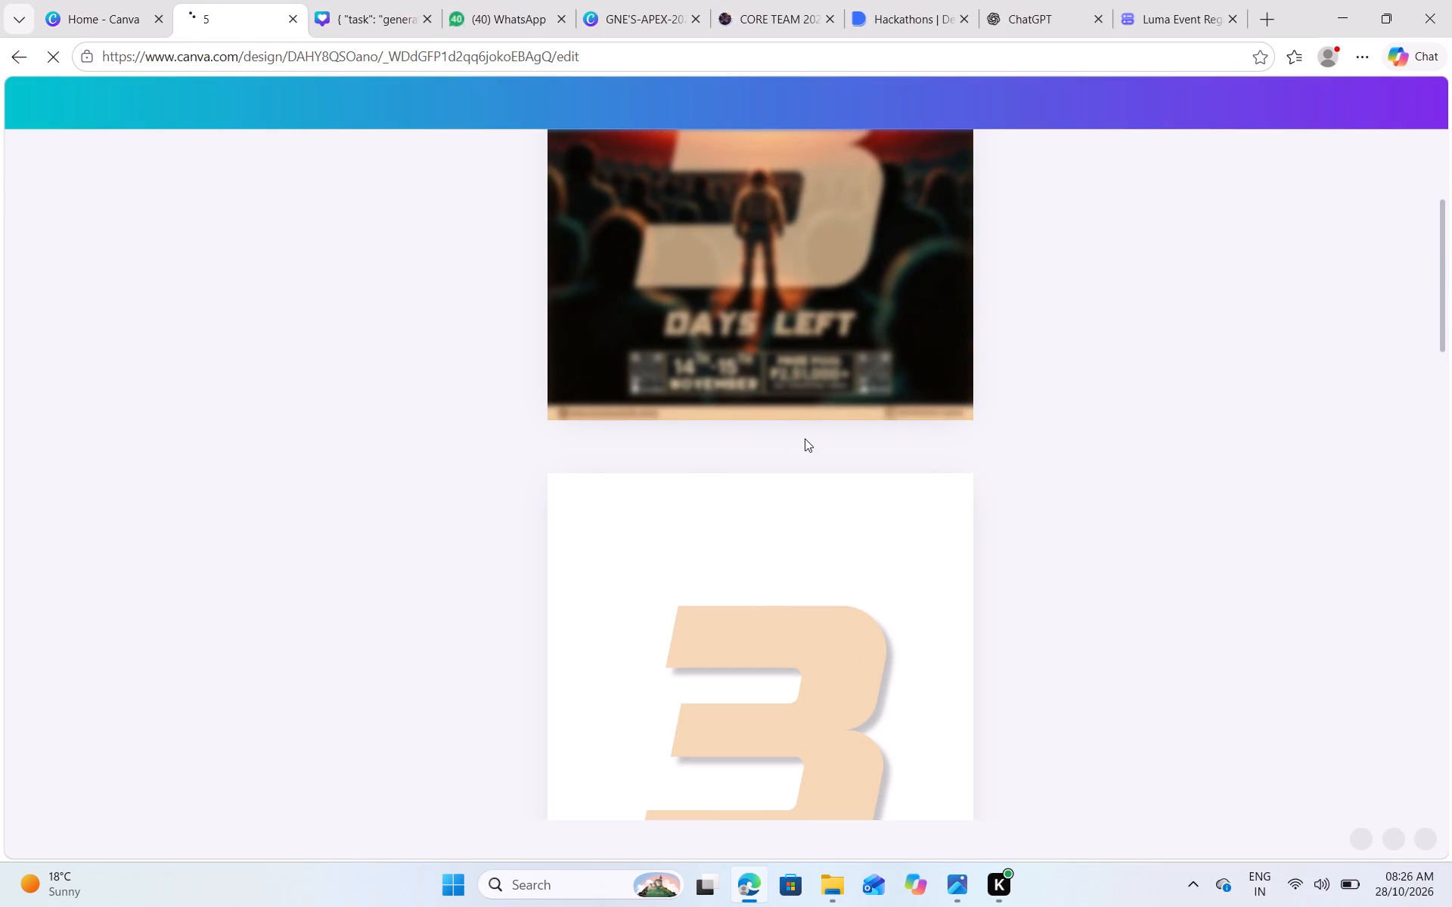
pyautogui.scroll(2, 805, 438)
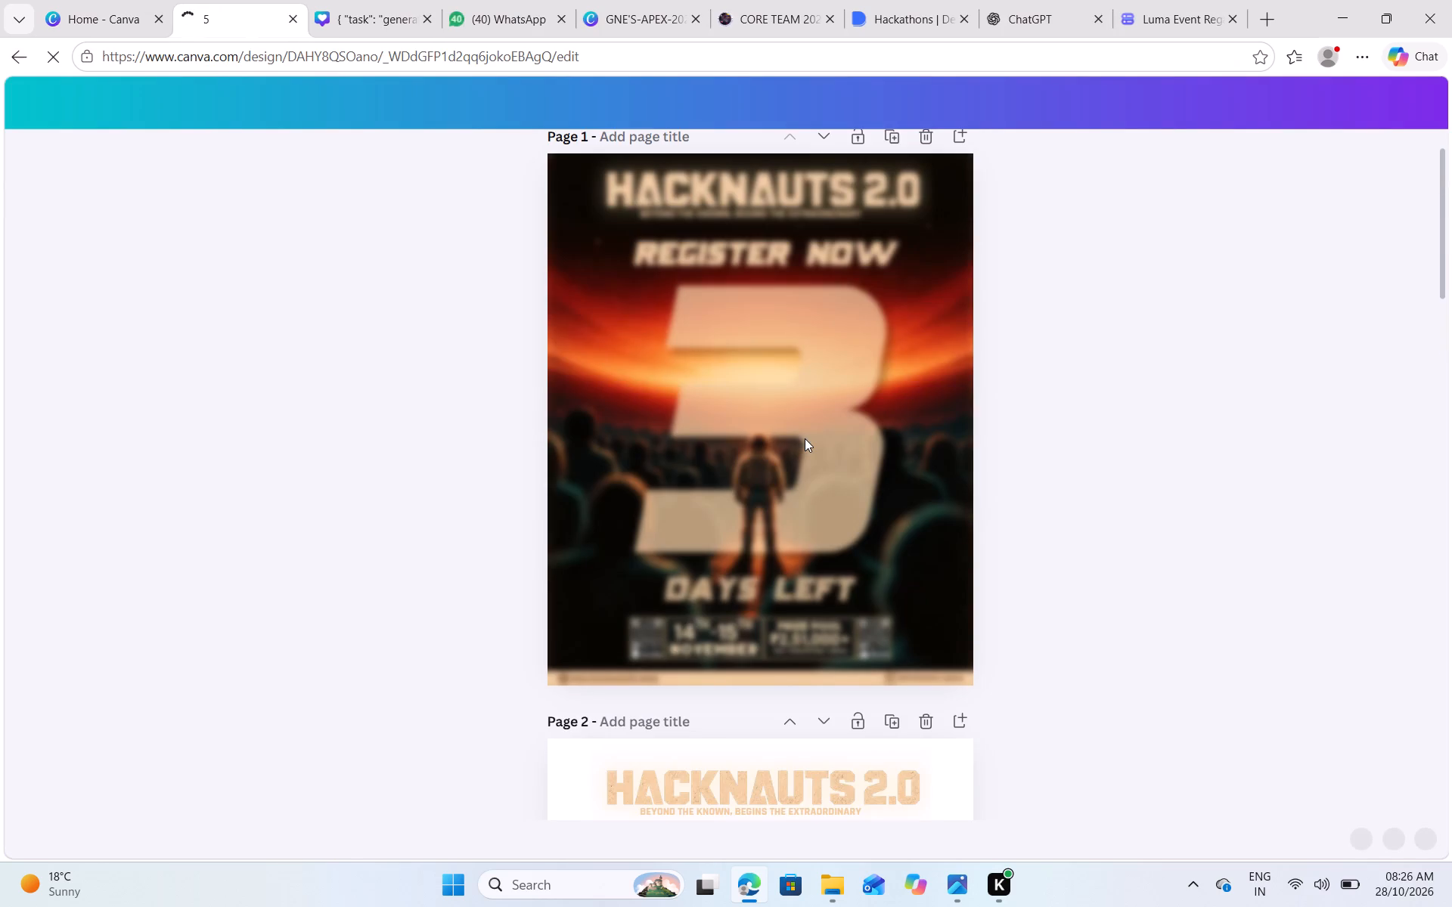
pyautogui.scroll(1, 805, 438)
pyautogui.click(837, 435)
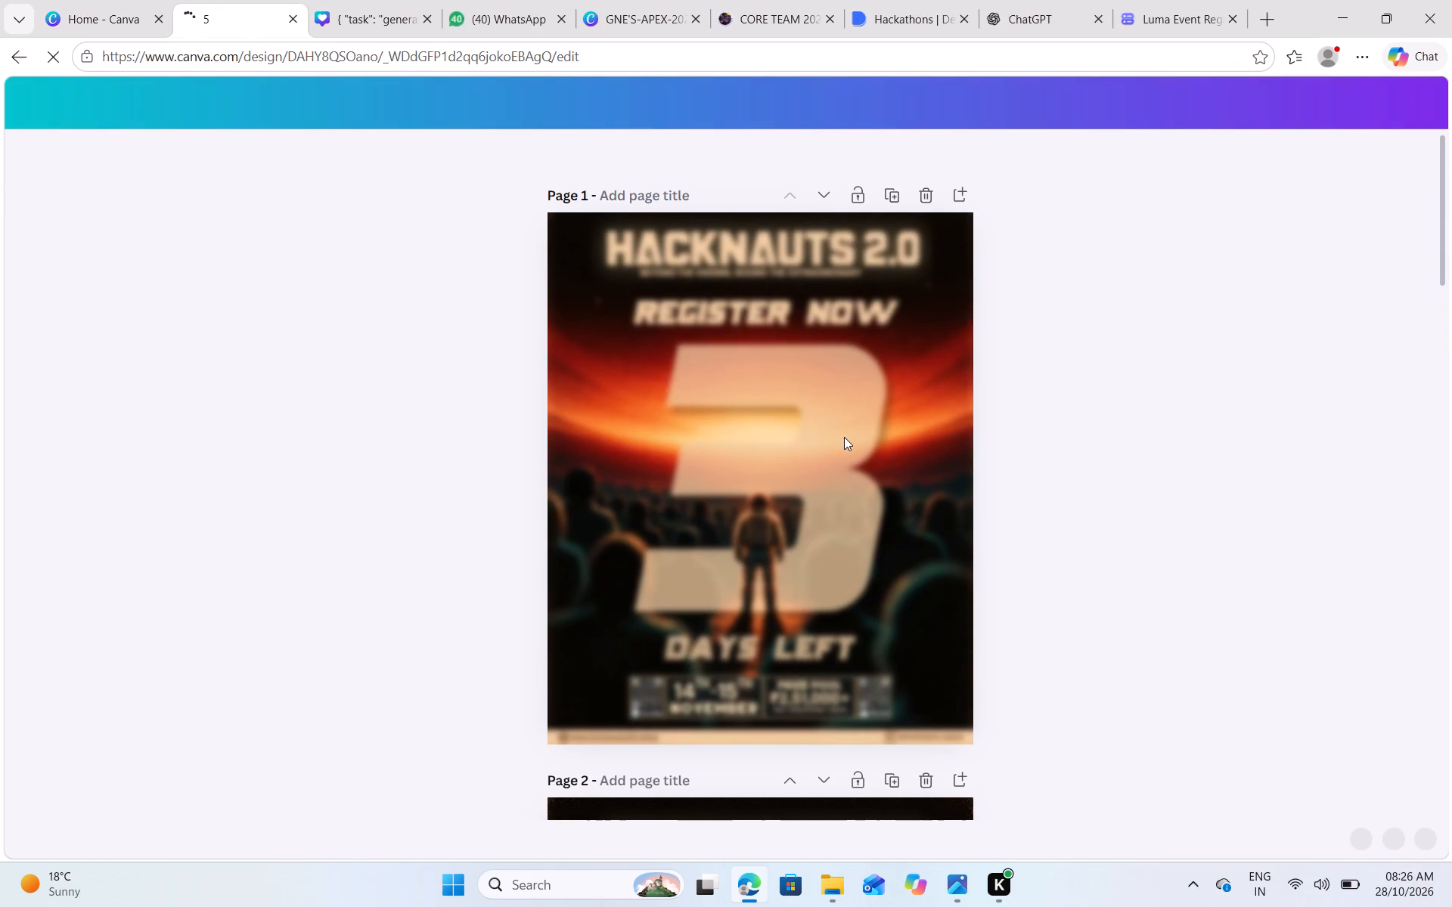
pyautogui.click(855, 464)
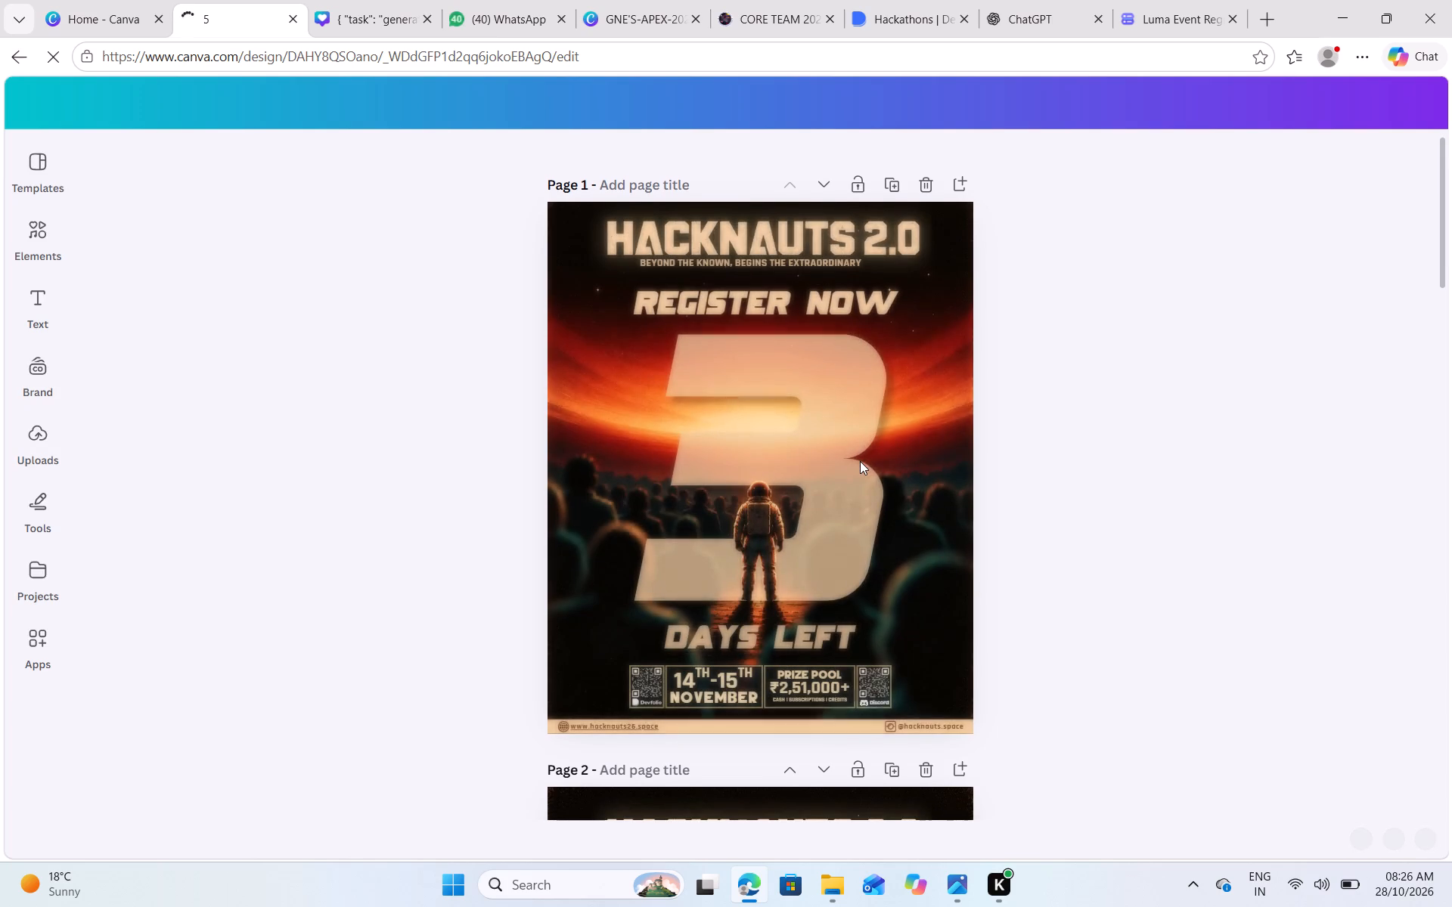
pyautogui.click(1150, 419)
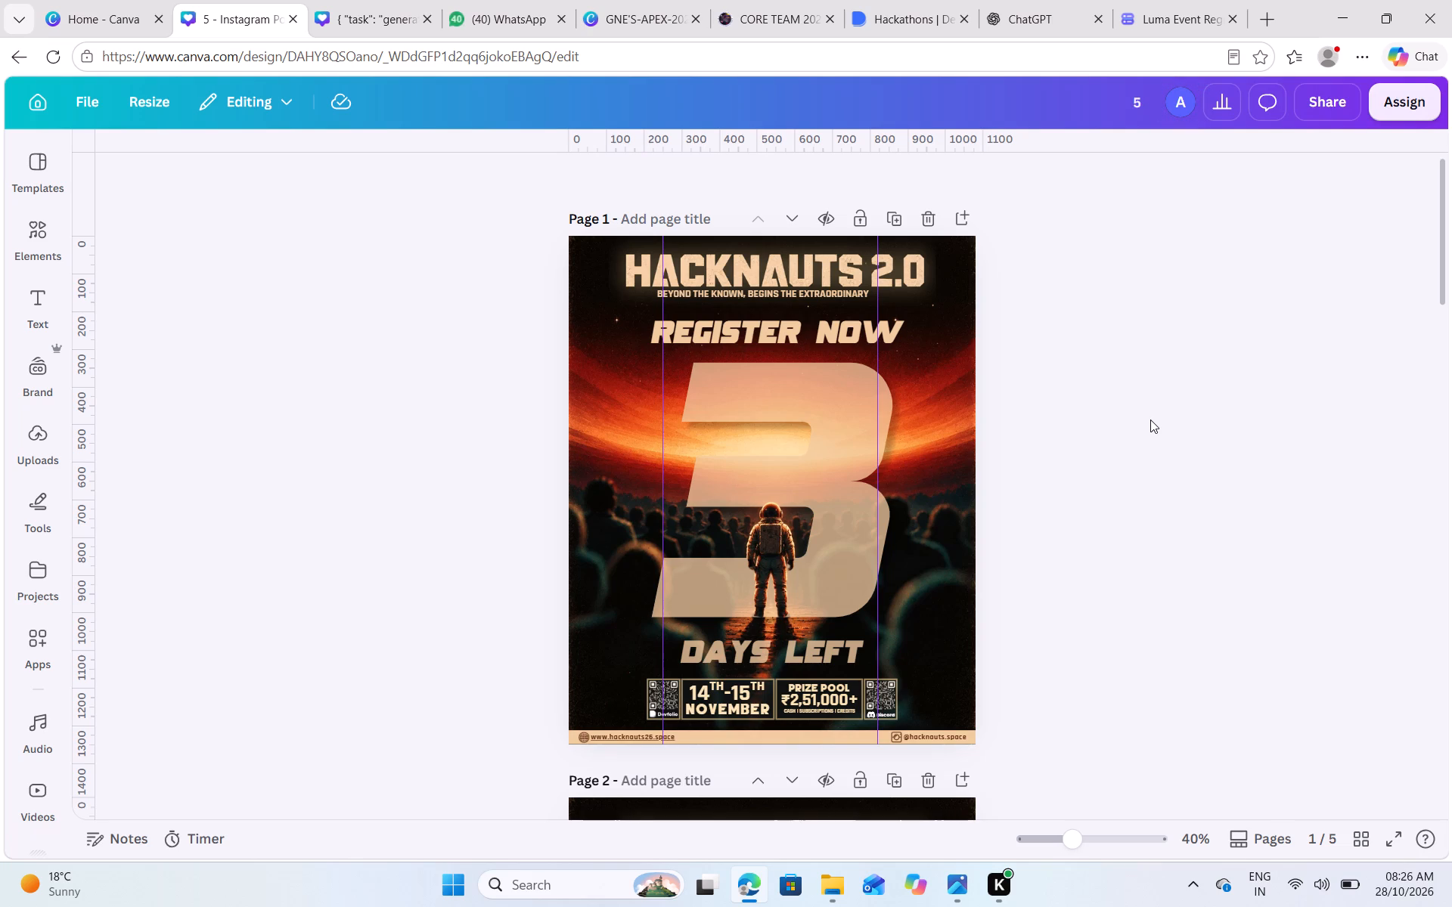
pyautogui.scroll(-4, 1150, 419)
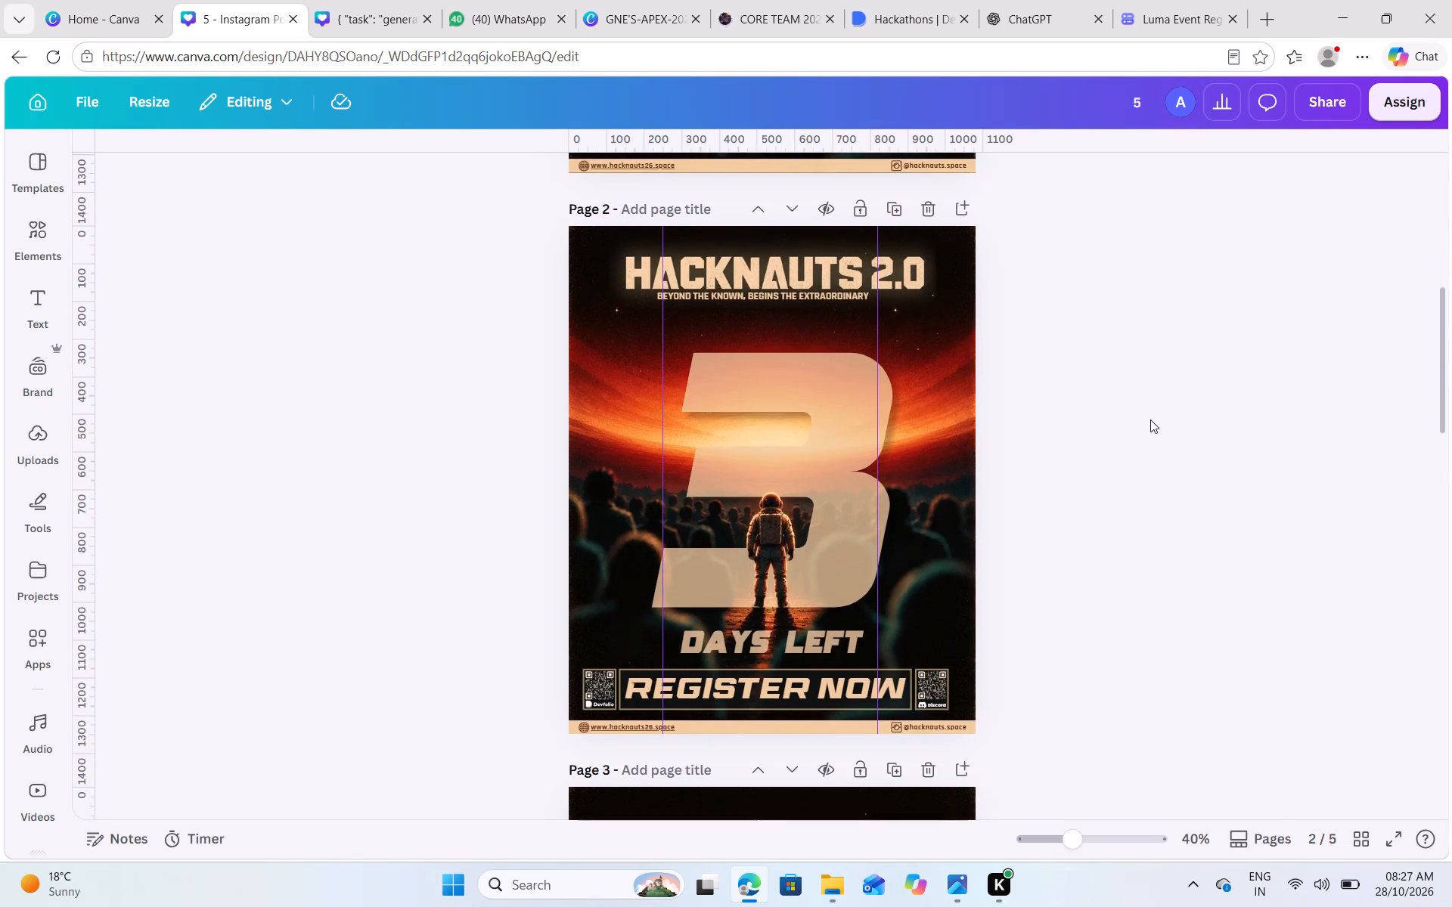
pyautogui.scroll(3, 1150, 419)
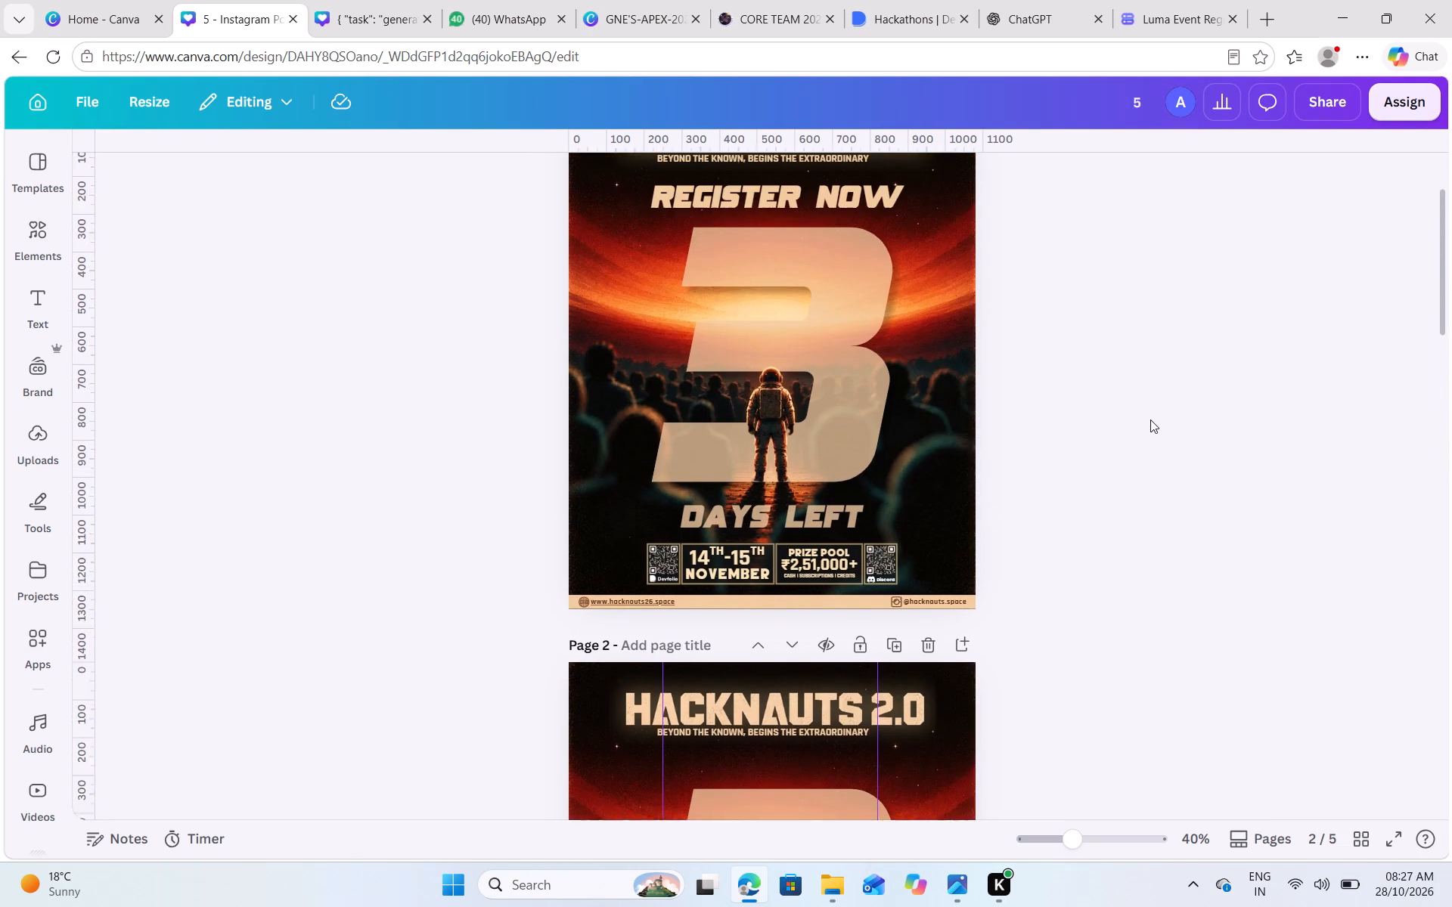
pyautogui.scroll(-3, 1150, 419)
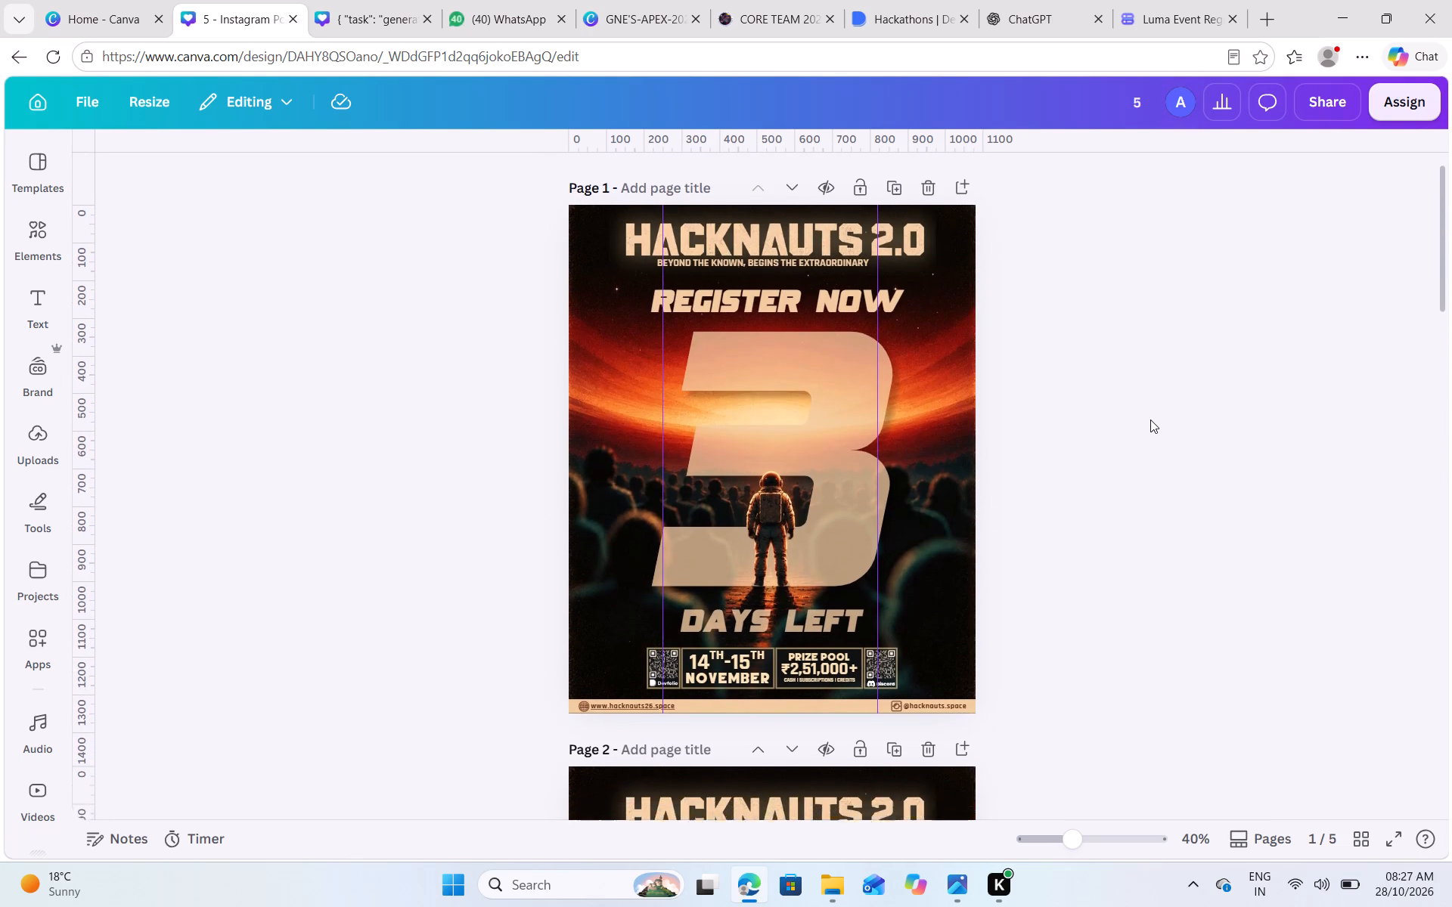
pyautogui.scroll(-2, 1150, 419)
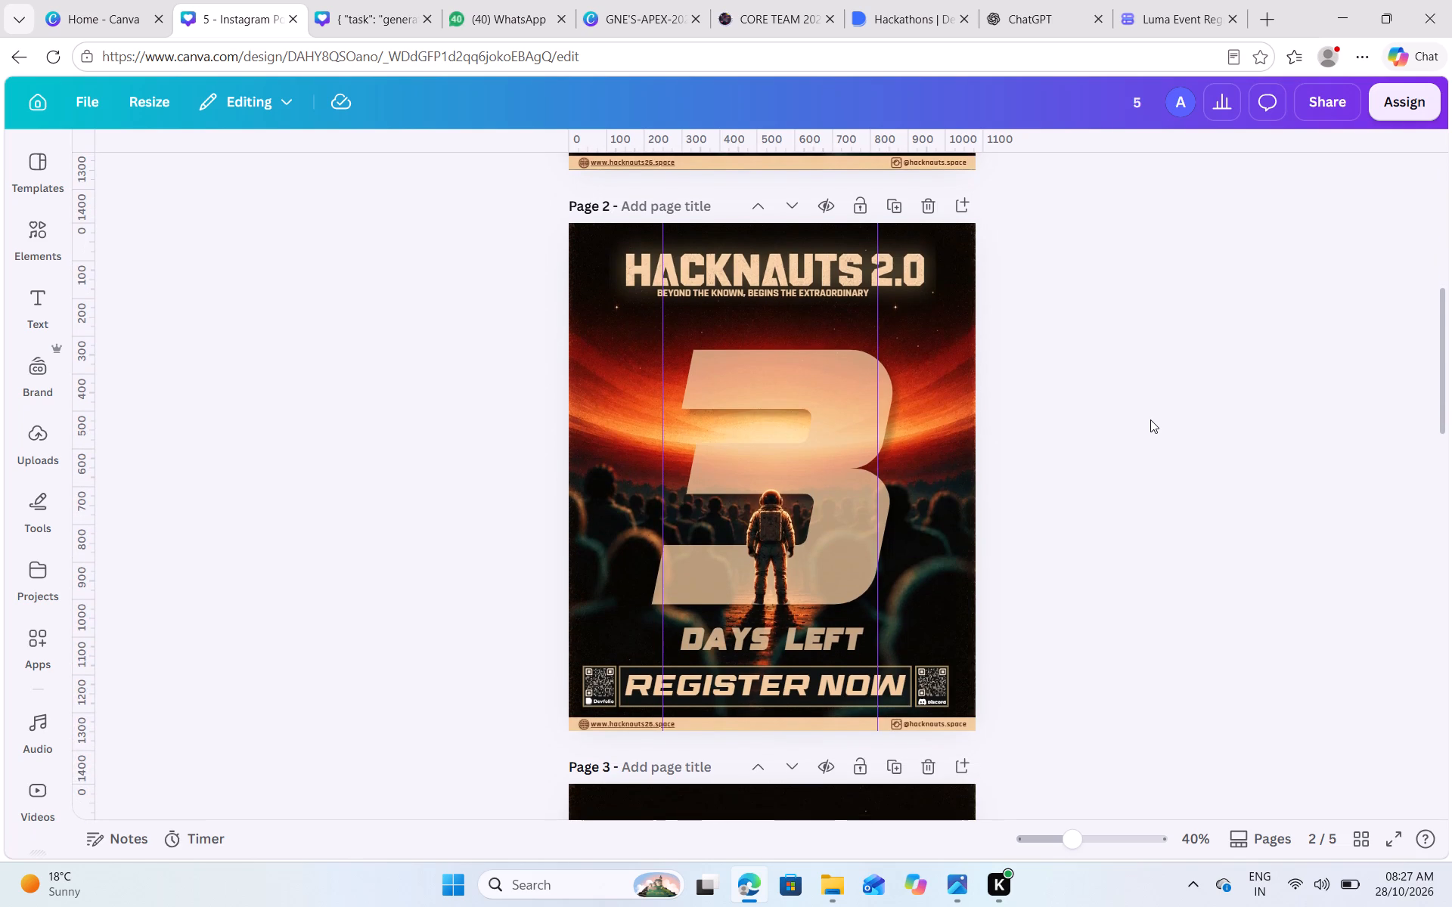
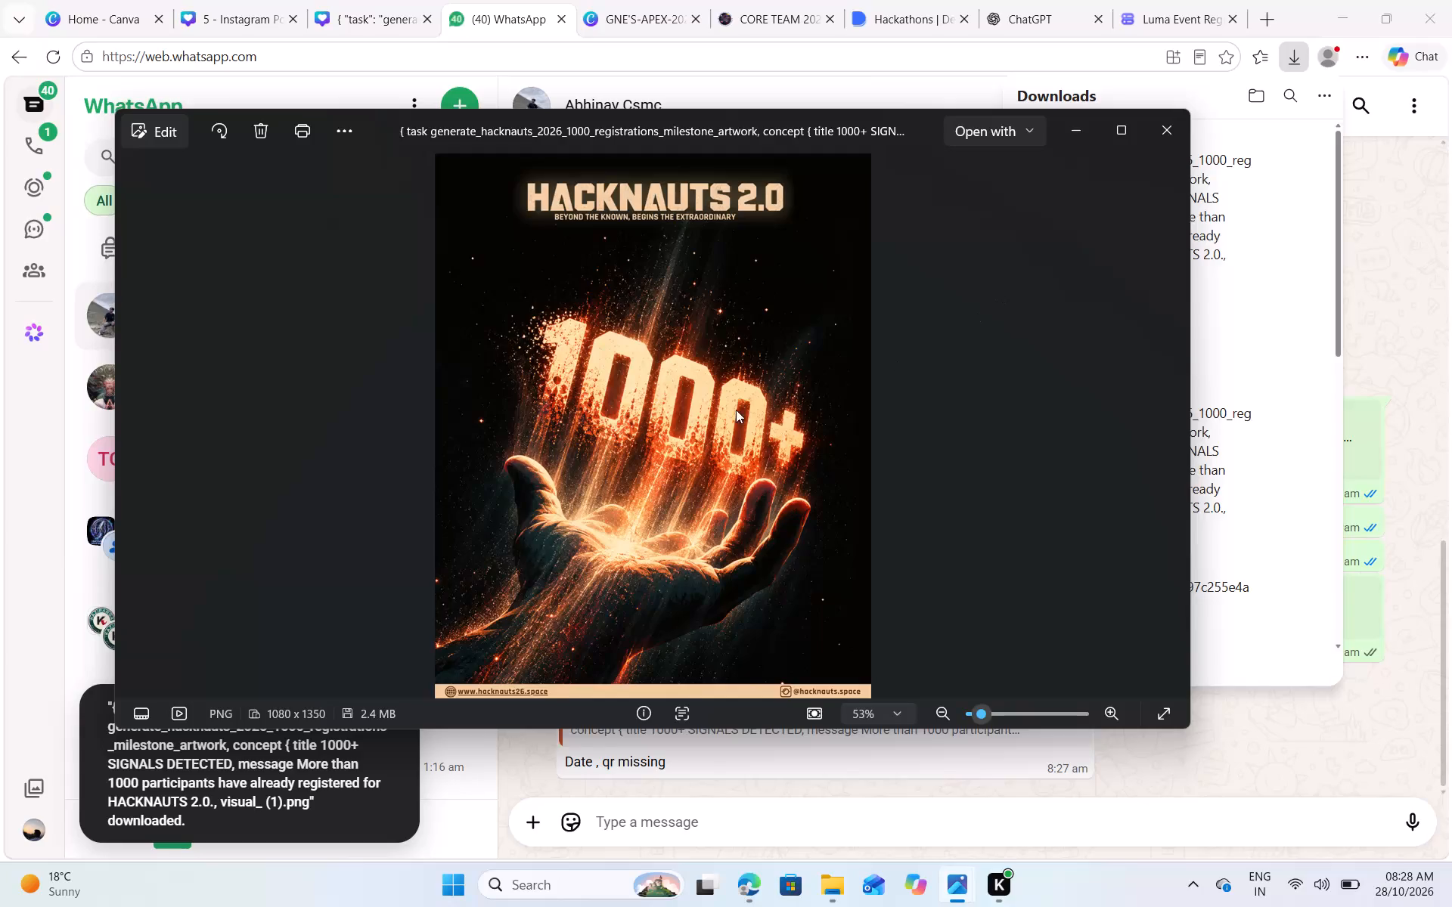
# Examine the downloaded 1000+ Hacknauts 2.0 poster up close.
pyautogui.keyDown('ctrl'); pyautogui.scroll(2, 712, 420); pyautogui.keyUp('ctrl')
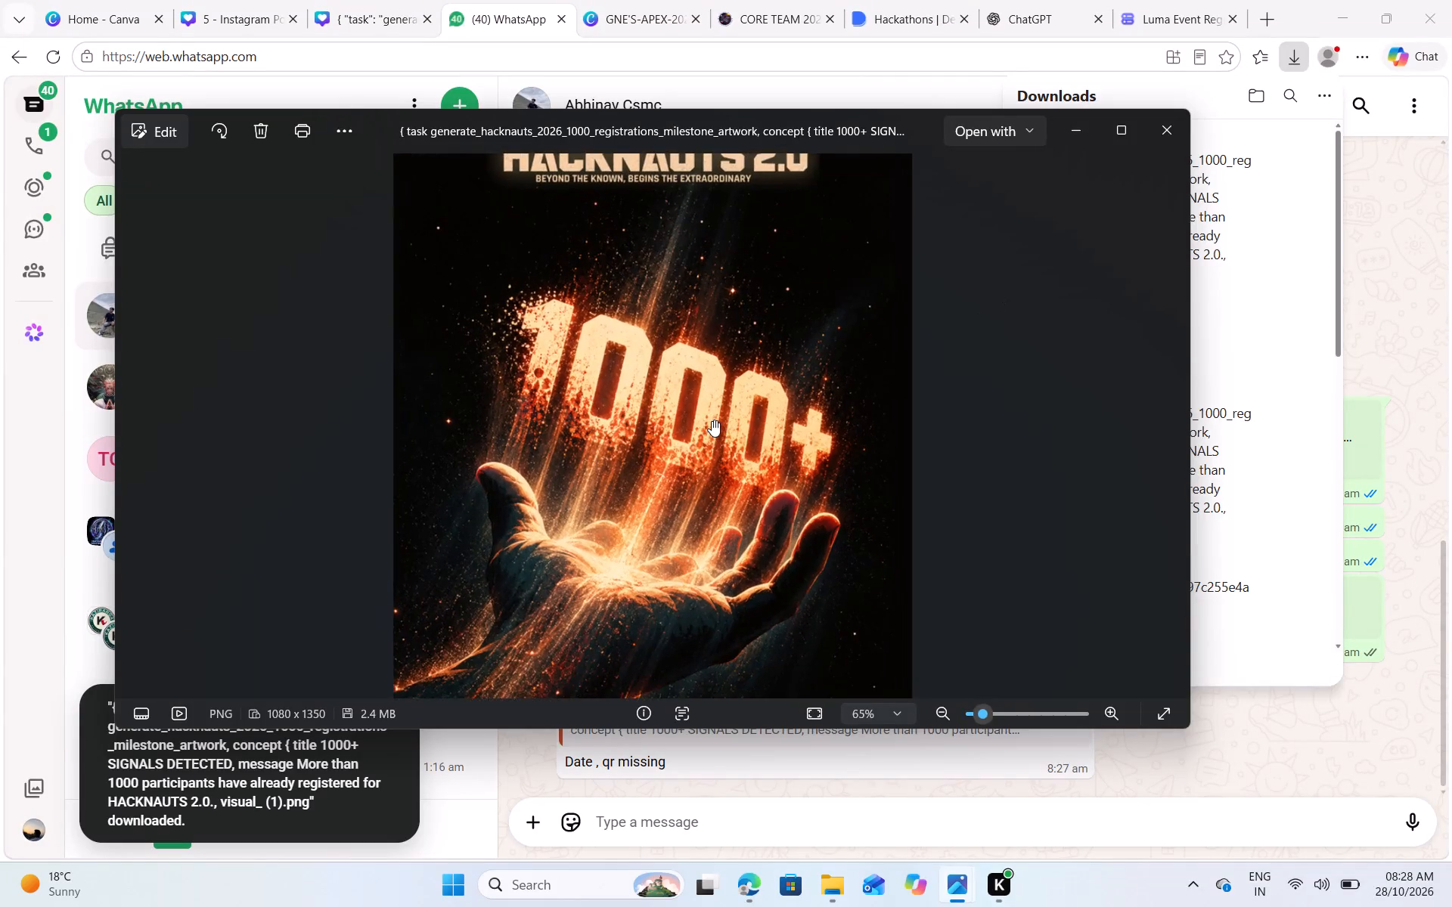
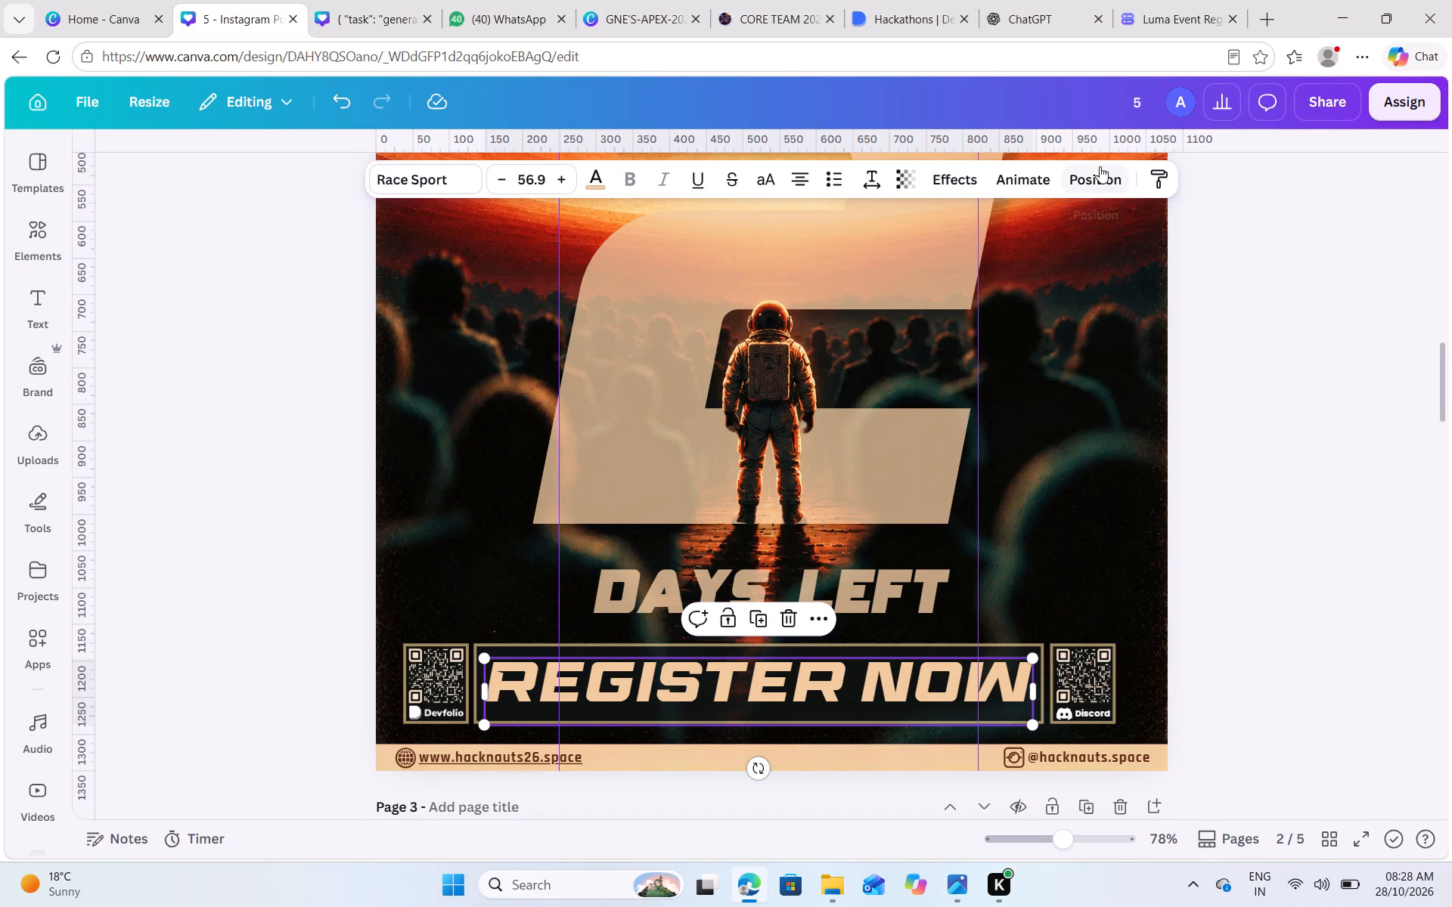
# Group the REGISTER NOW text, its frame and the Devfolio and Discord QR code blocks on the 2 days left poster.
pyautogui.click(1099, 167)
pyautogui.click(338, 287)
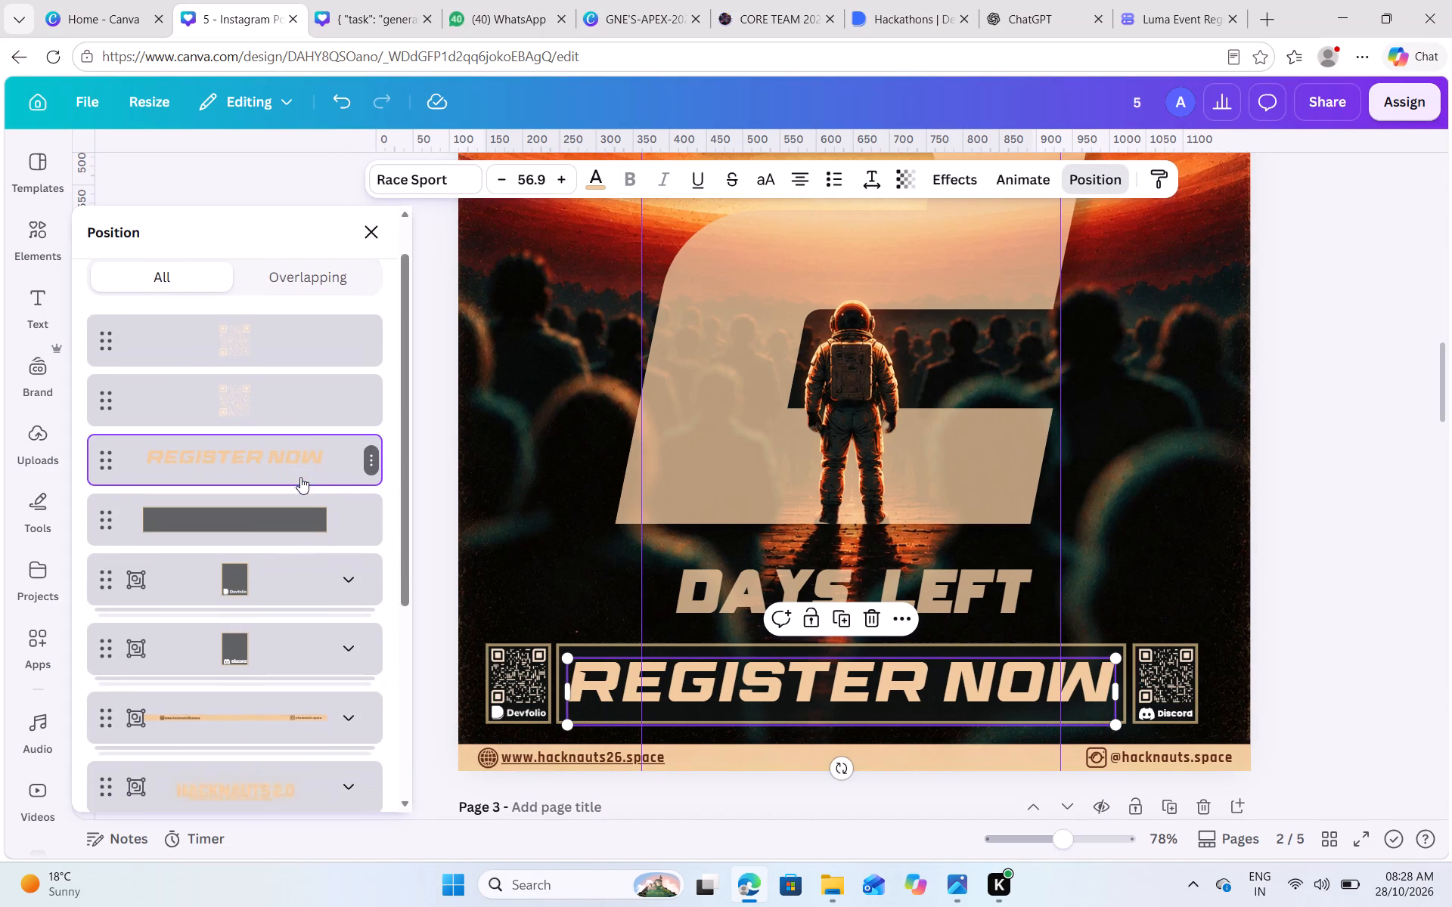
pyautogui.click(278, 399)
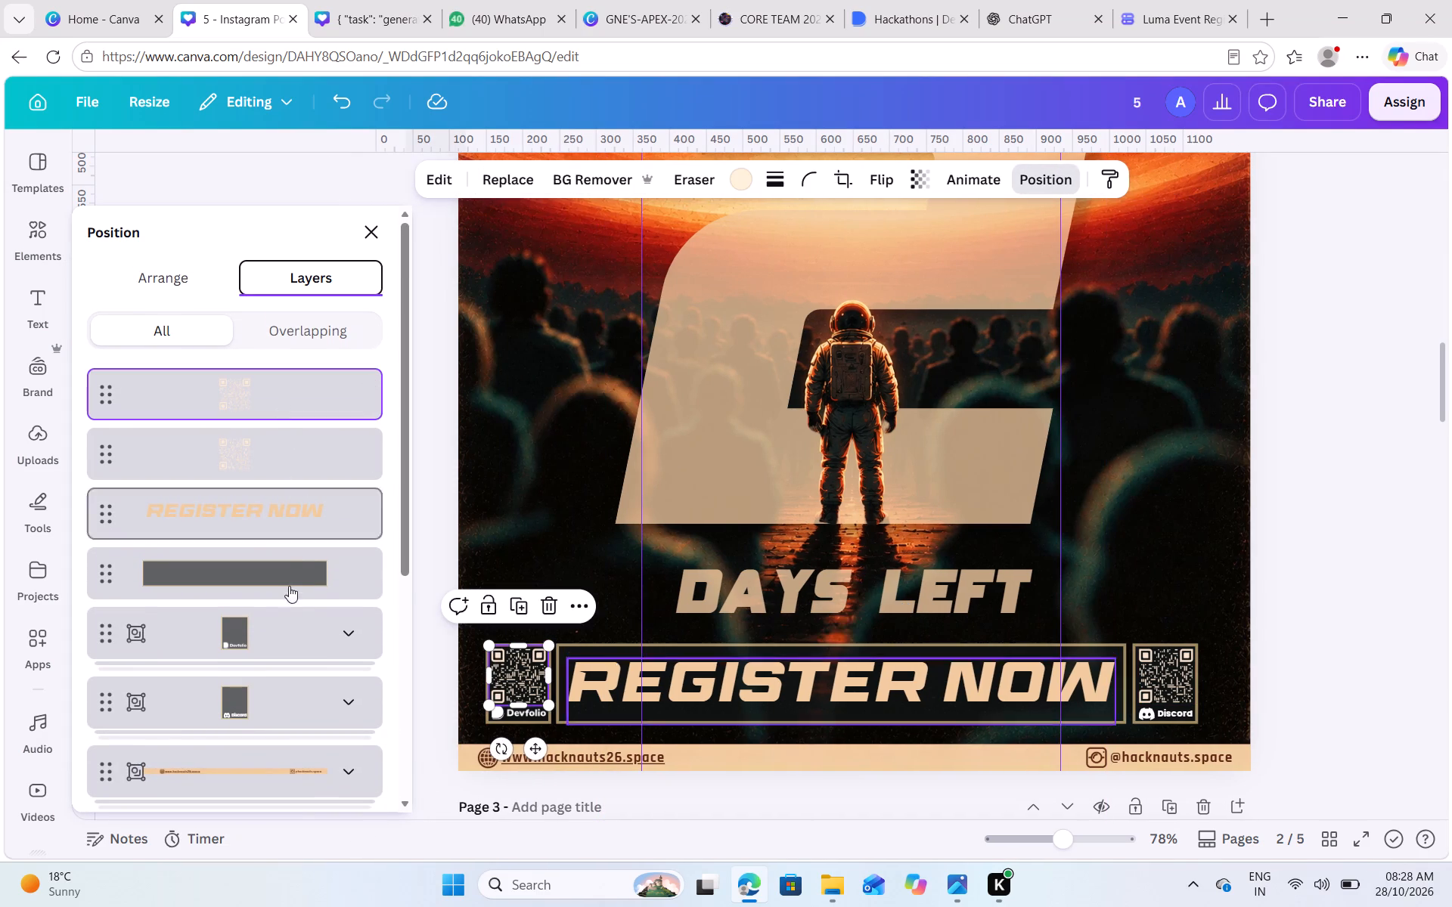
pyautogui.keyDown('shift'); pyautogui.click(256, 698); pyautogui.keyUp('shift')
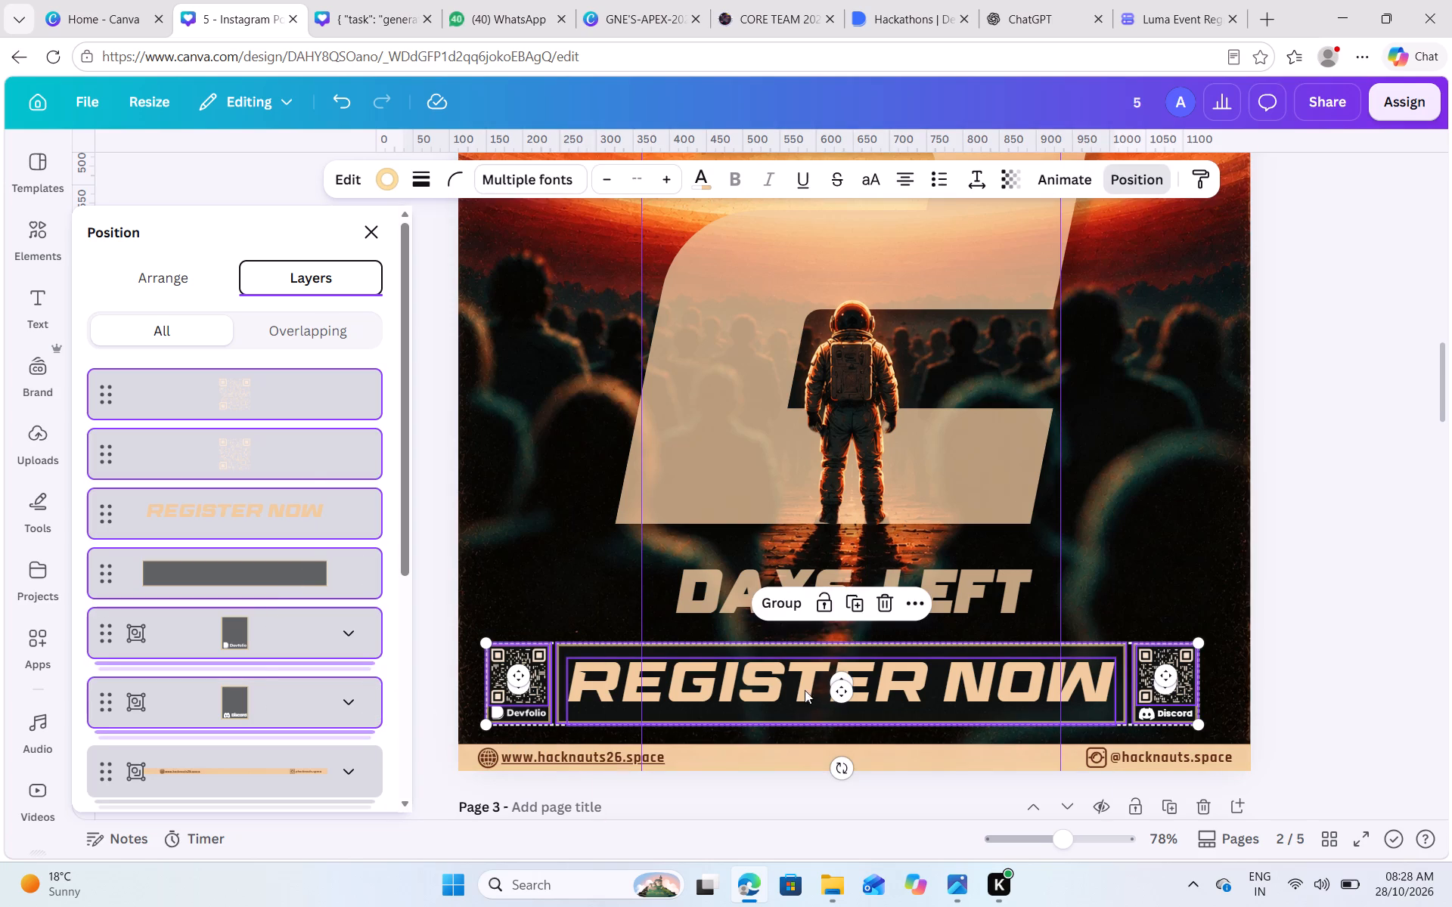
pyautogui.click(774, 603)
pyautogui.scroll(-2, 252, 568)
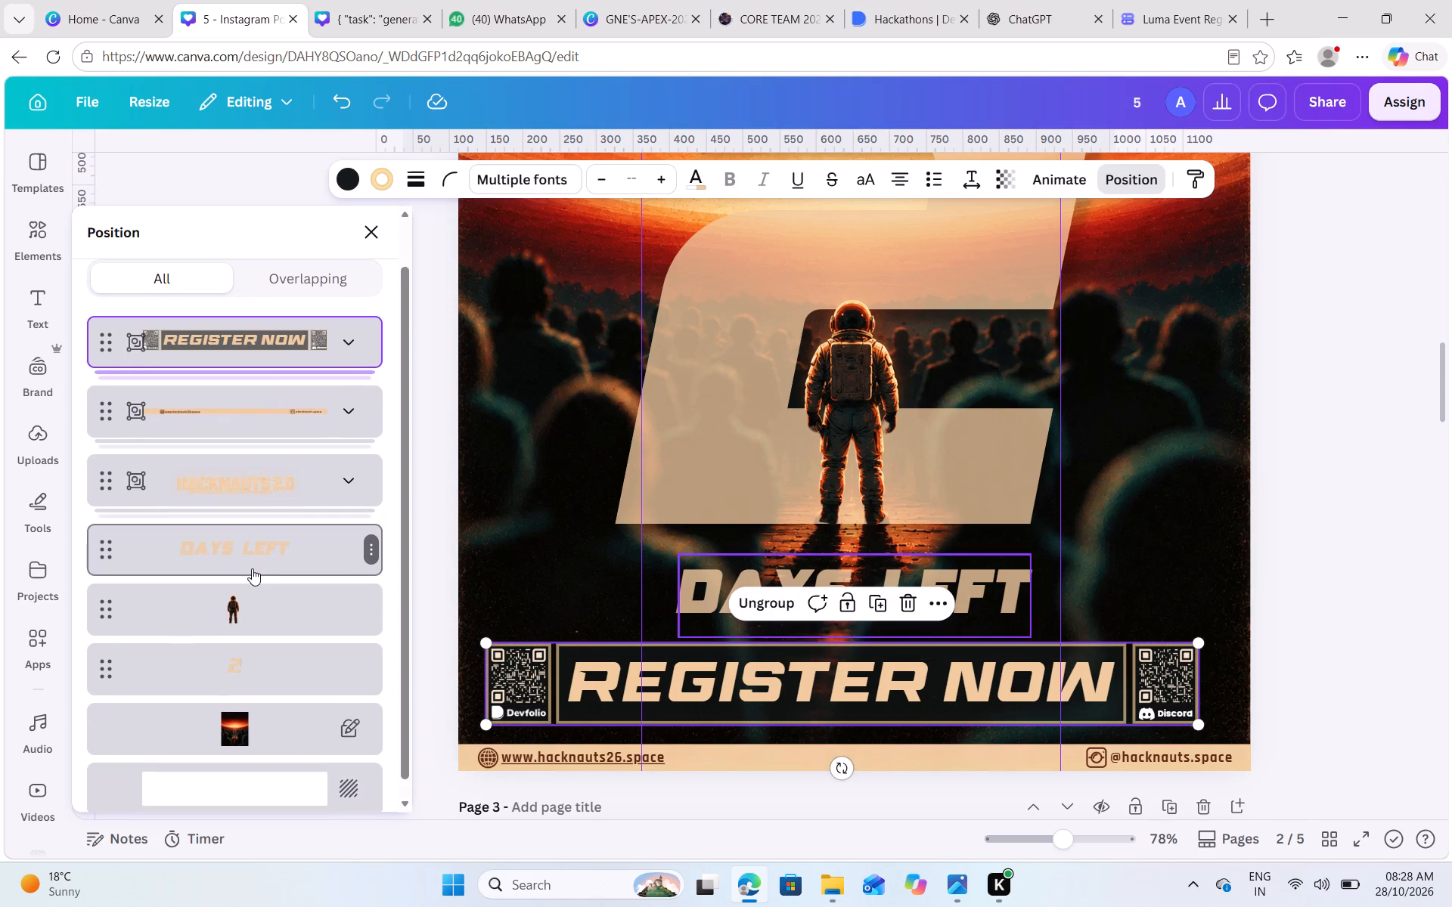
pyautogui.scroll(-2, 252, 568)
pyautogui.click(1295, 608)
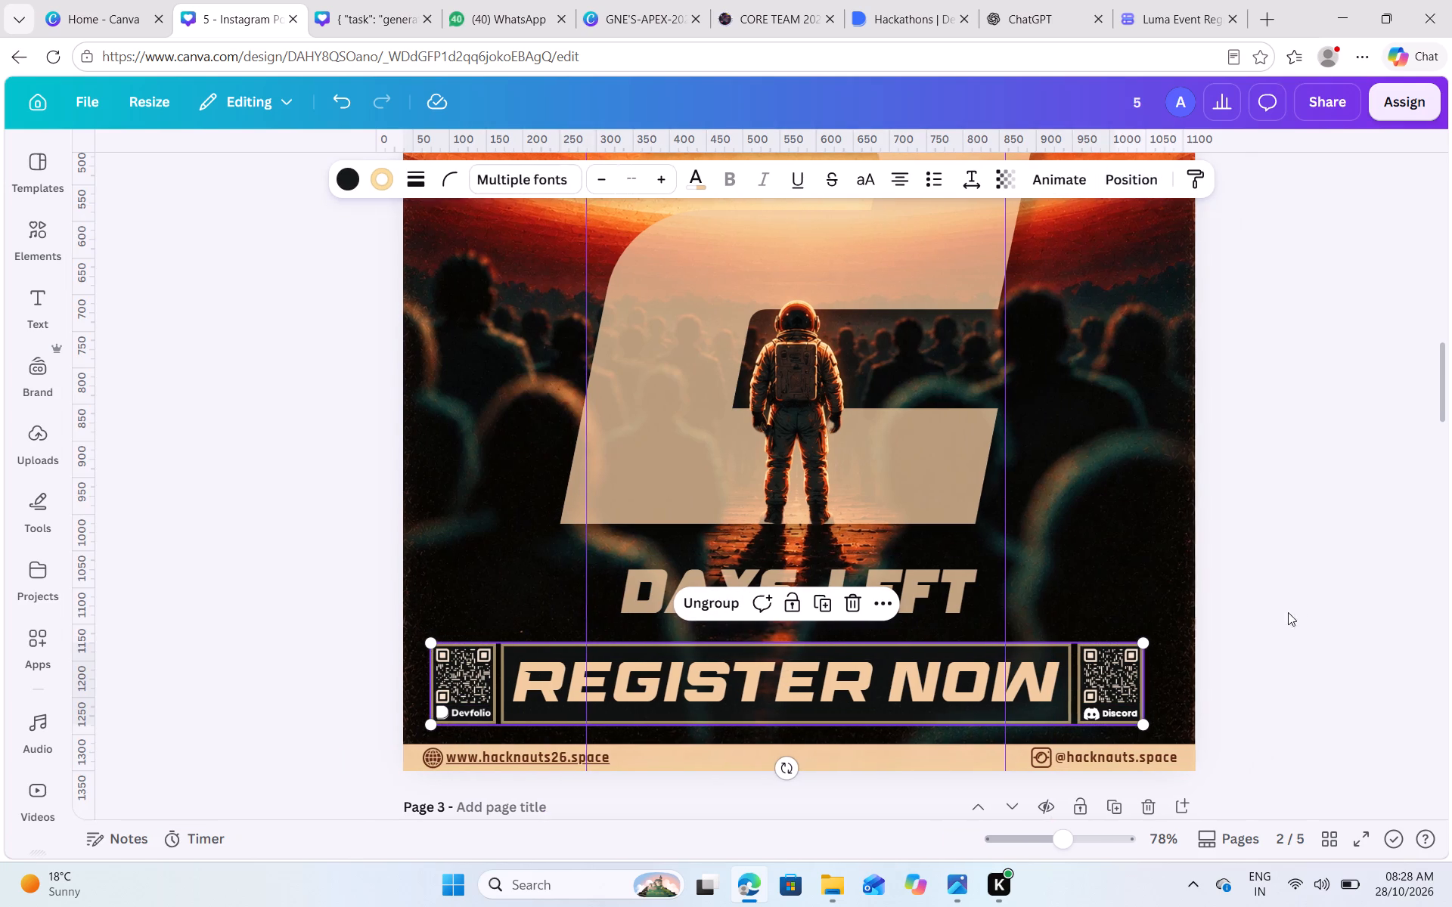
pyautogui.click(1255, 661)
# Copy the grouped REGISTER NOW banner with its QR codes and switch to page 3 of the 1000+ registrations design.
pyautogui.click(1093, 698)
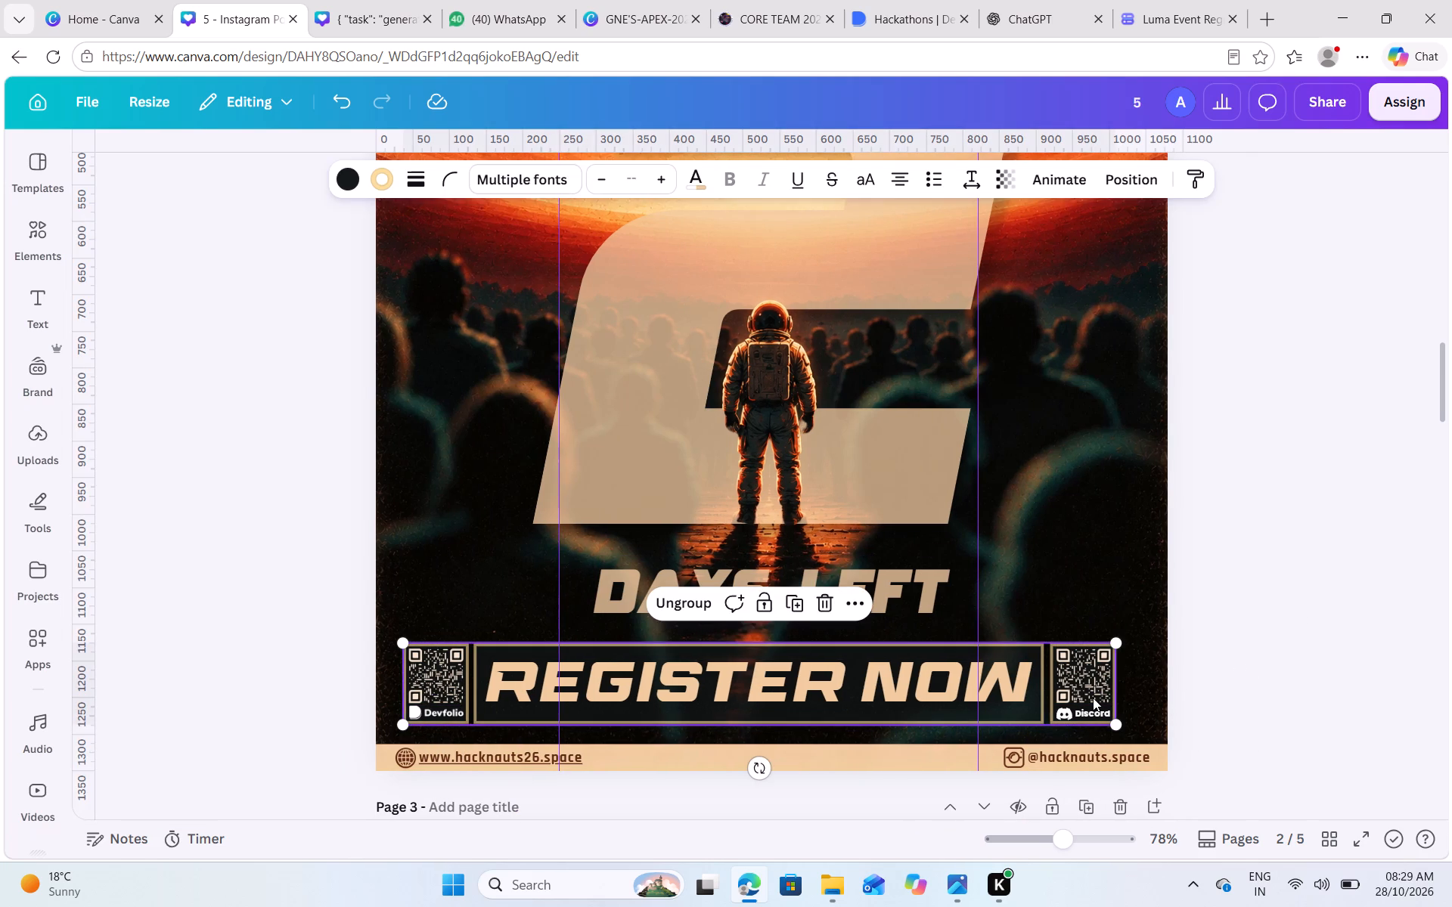
pyautogui.hotkey('ctrl', 'c')
pyautogui.click(386, 8)
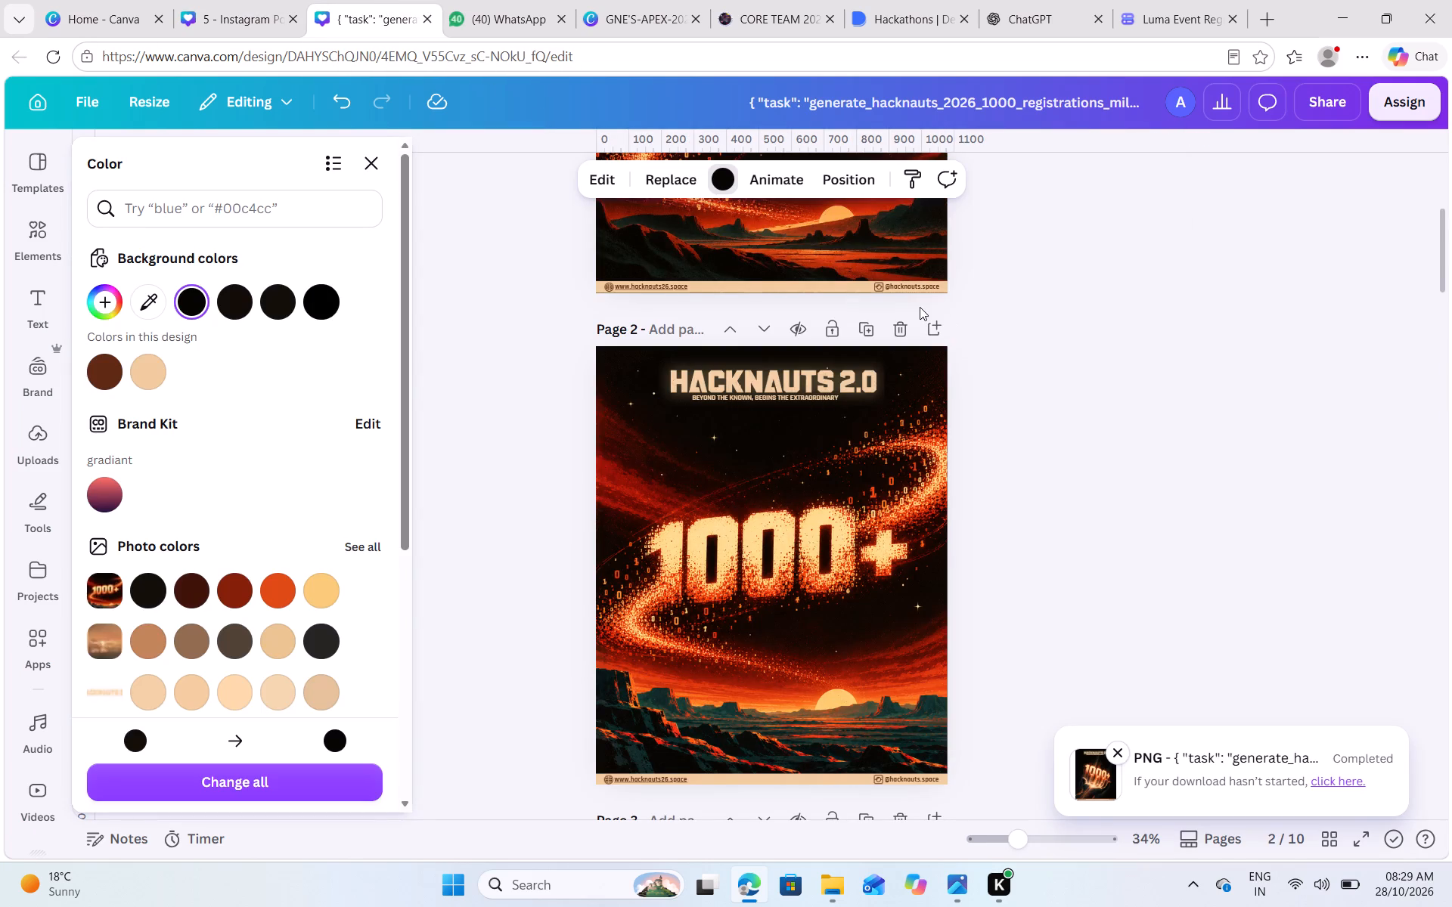
pyautogui.scroll(-3, 920, 307)
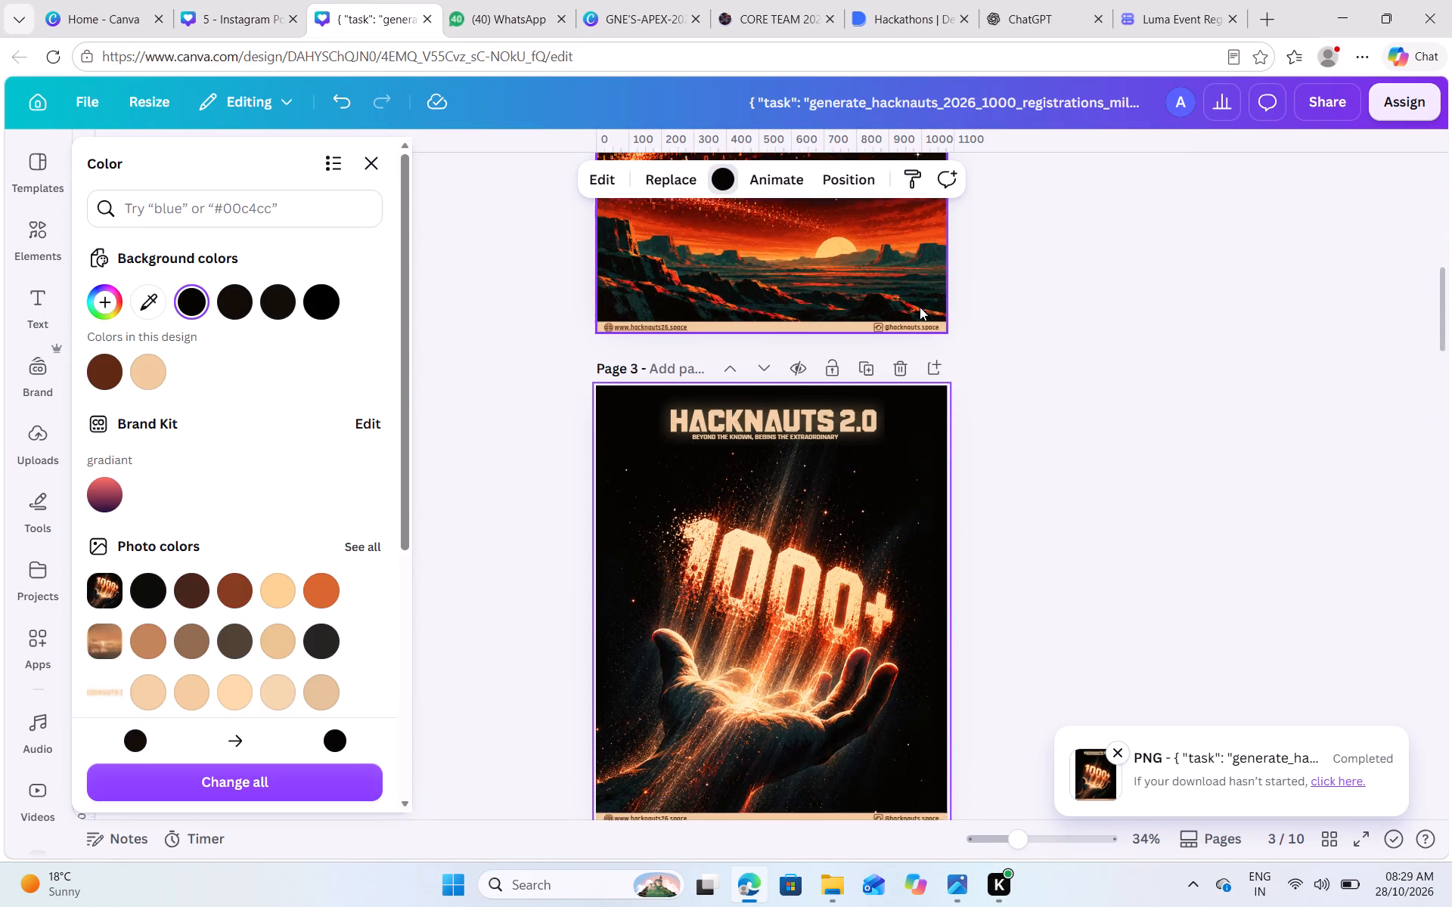
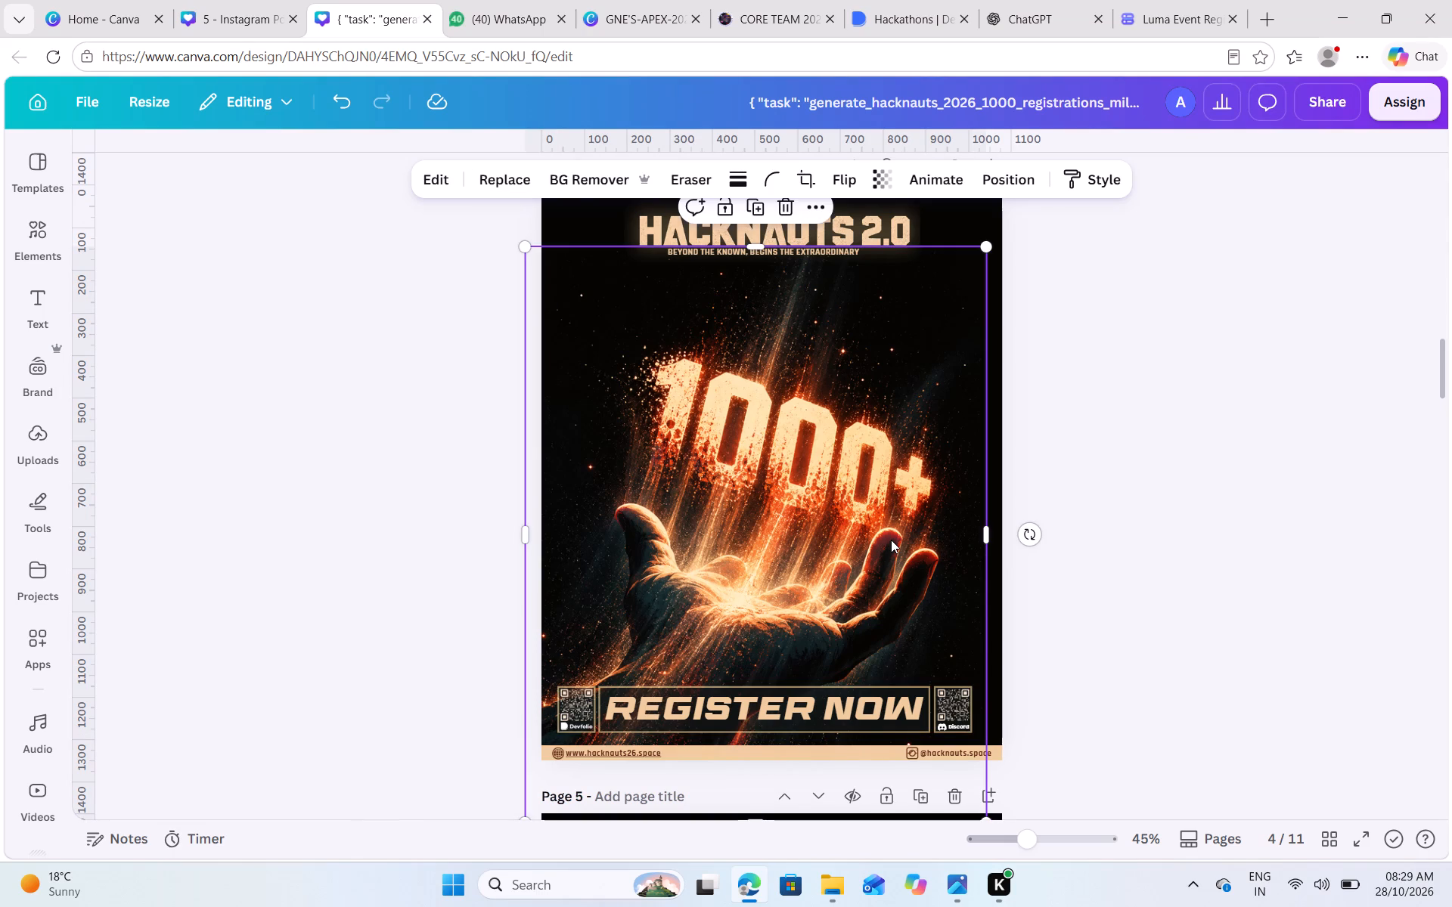
# Move the 1000+ image up and slightly right on page 4, raising the hand further above the REGISTER NOW banner.
pyautogui.press('Up')
pyautogui.press('Up')
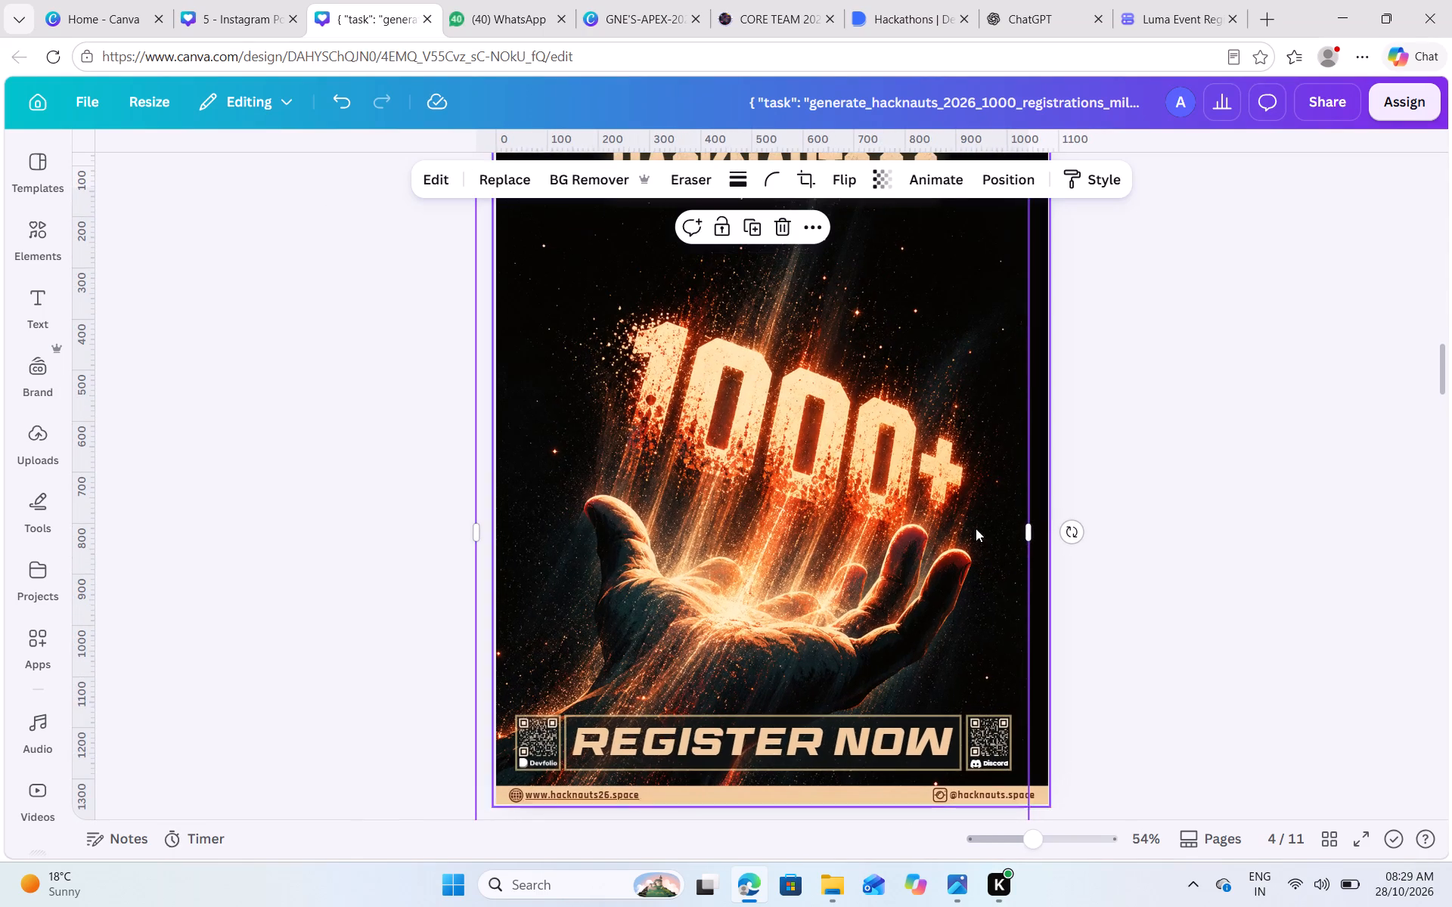
pyautogui.moveTo(808, 491); pyautogui.dragTo(812, 477)
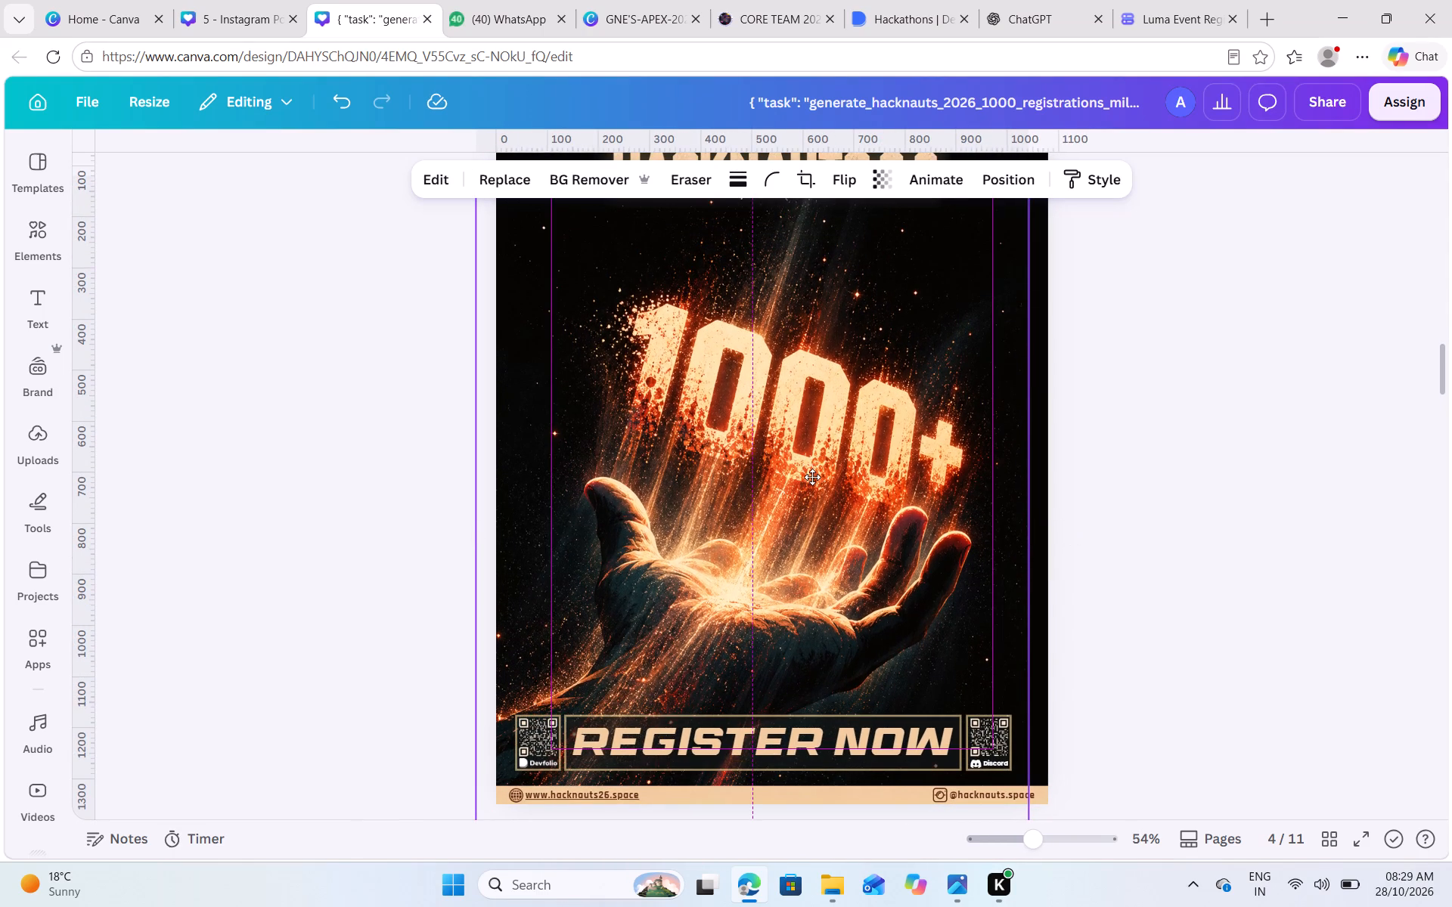
pyautogui.moveTo(812, 477); pyautogui.dragTo(815, 457)
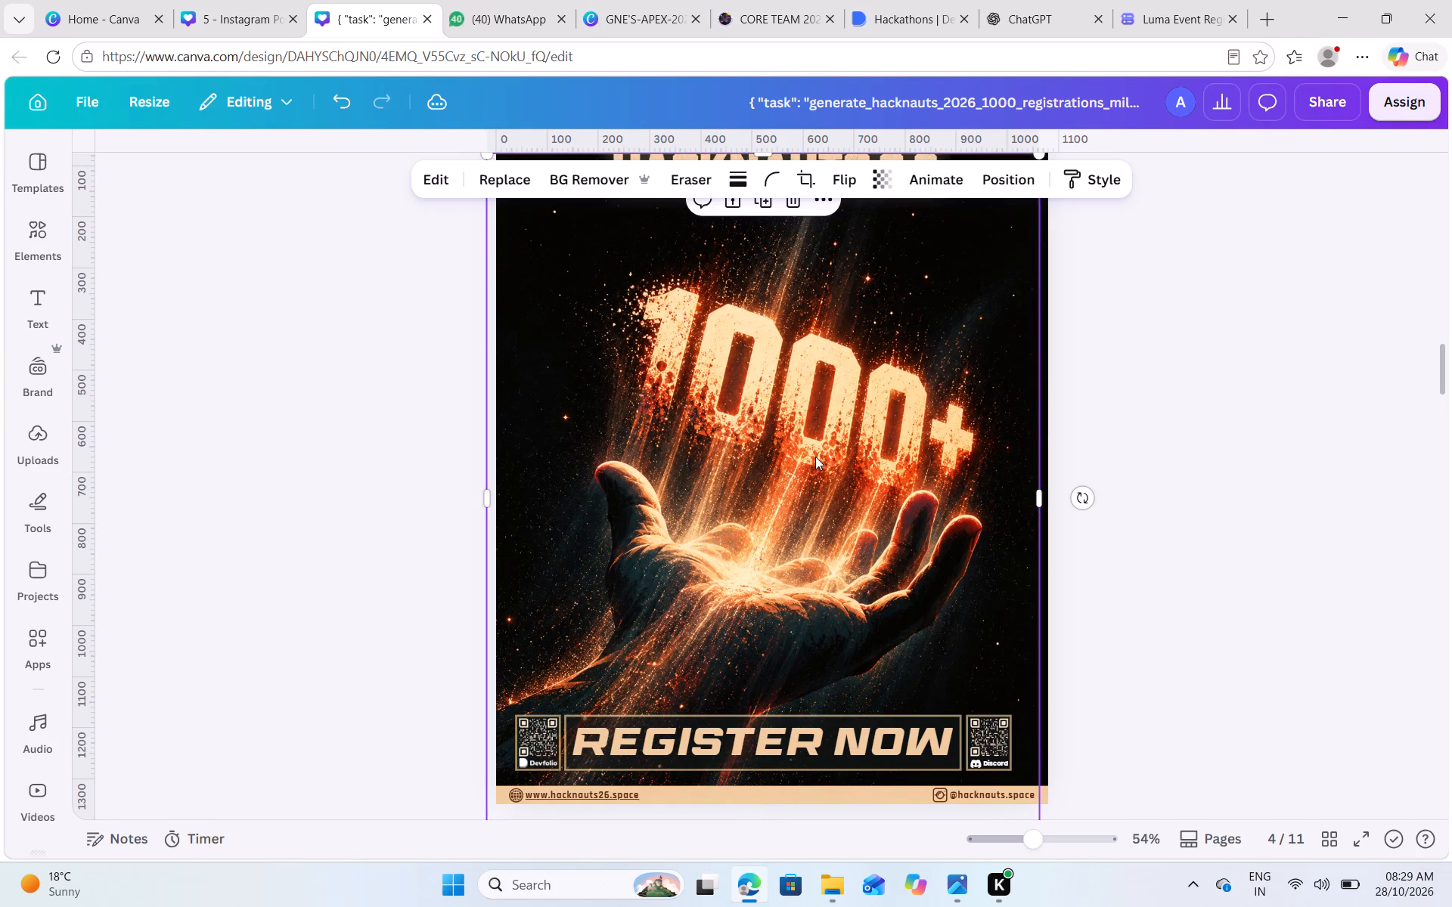
pyautogui.click(1108, 416)
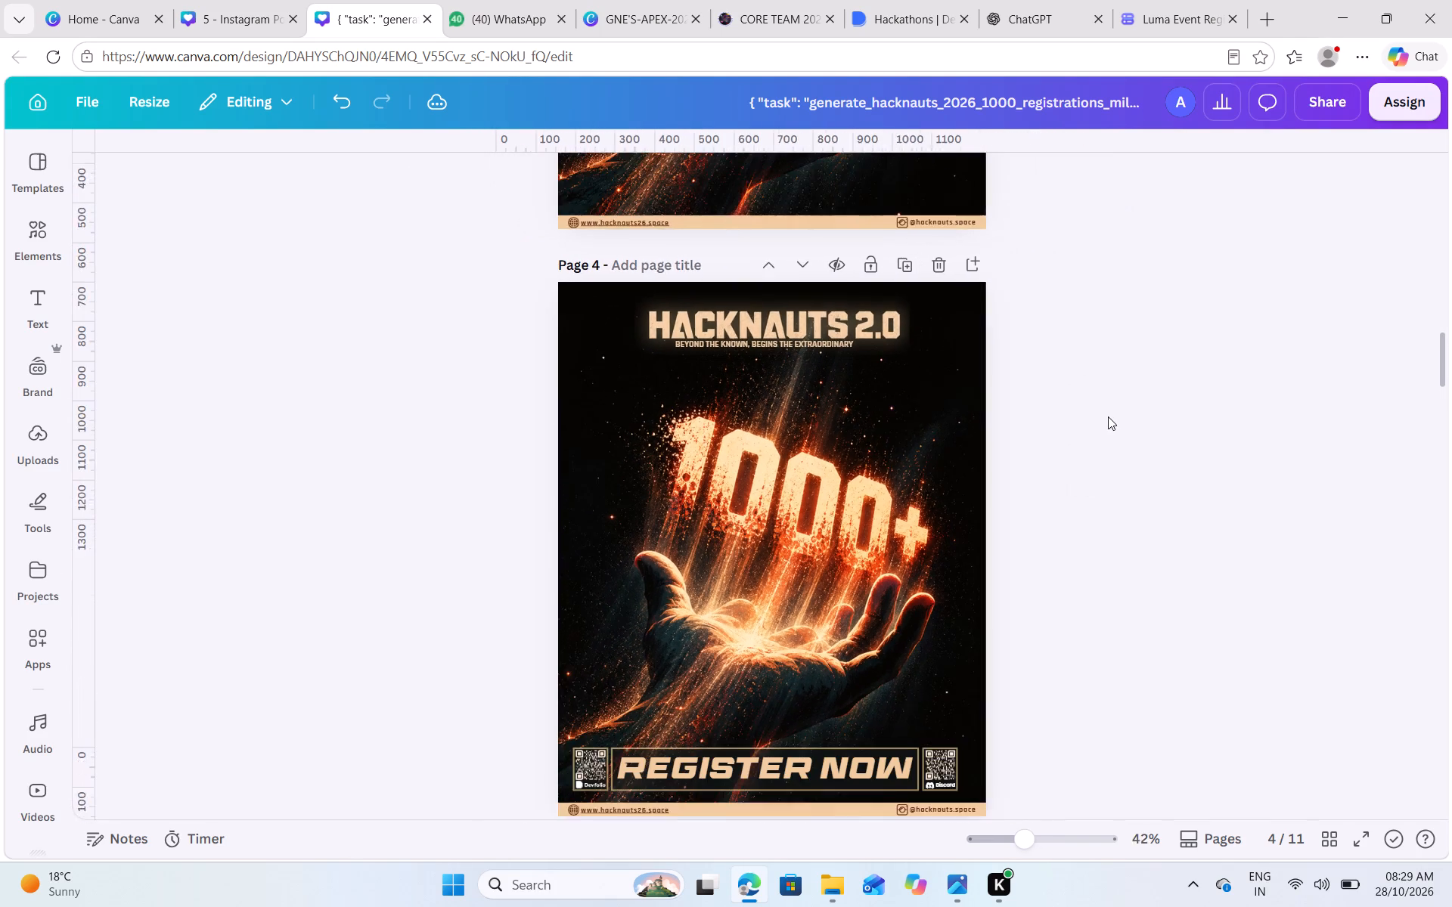
# Nudge the 1000+ image on page 4 slightly left and a touch further up to fine-tune its placement.
pyautogui.click(779, 556)
pyautogui.press('Left')
pyautogui.press('Left')
pyautogui.press('Left')
pyautogui.press('Left')
pyautogui.press('Left')
pyautogui.press('Left')
pyautogui.press('Left')
pyautogui.press('Left')
pyautogui.press('Left')
pyautogui.press('Left')
pyautogui.press('Left')
pyautogui.press('Left')
pyautogui.press('Left')
pyautogui.press('Left')
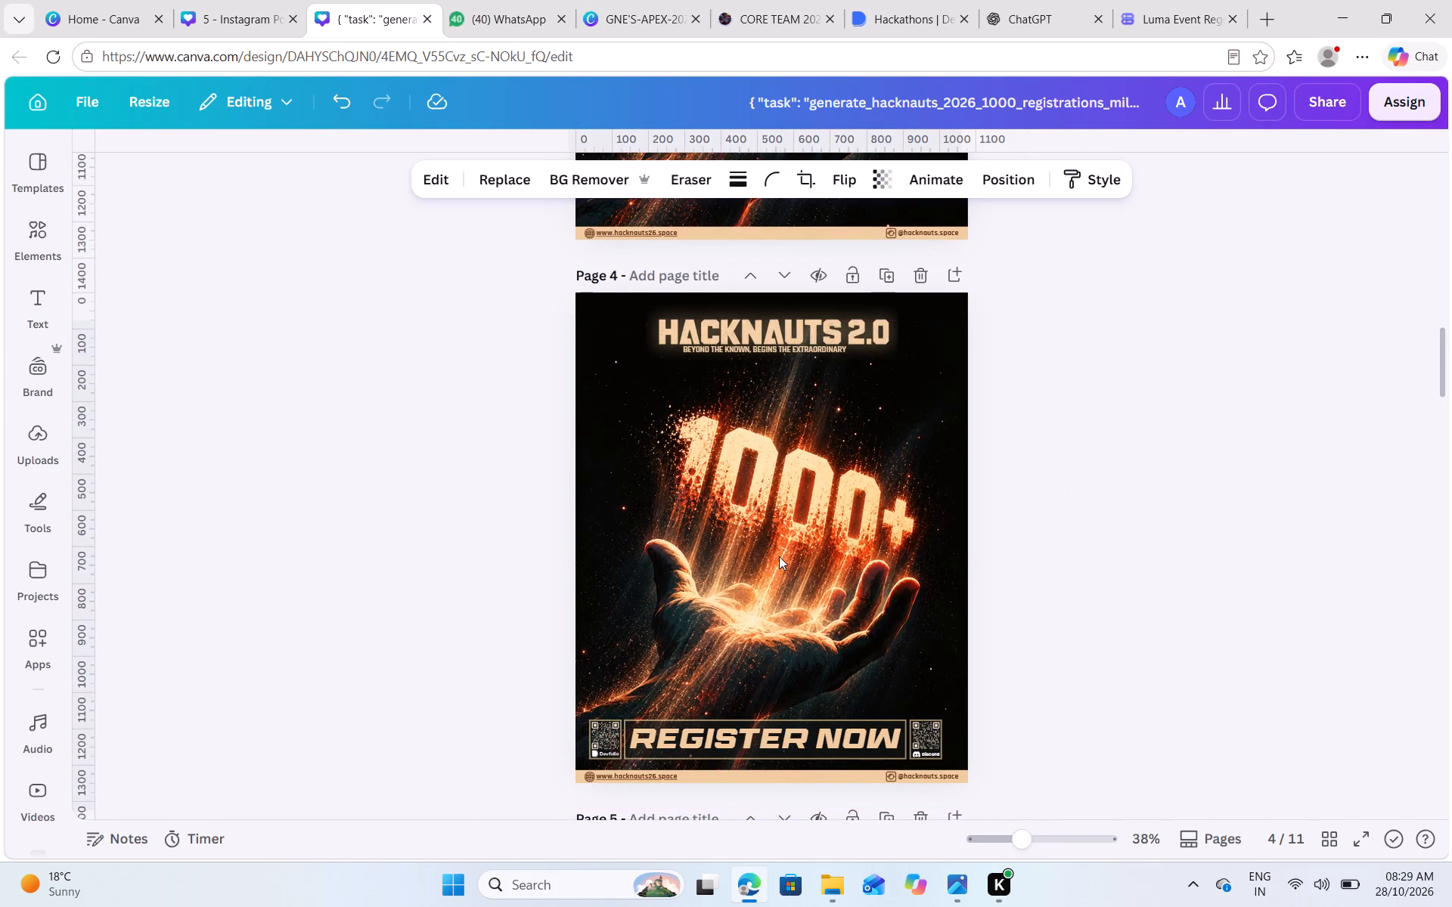
pyautogui.press('Left')
pyautogui.press('Left')
pyautogui.press('Left')
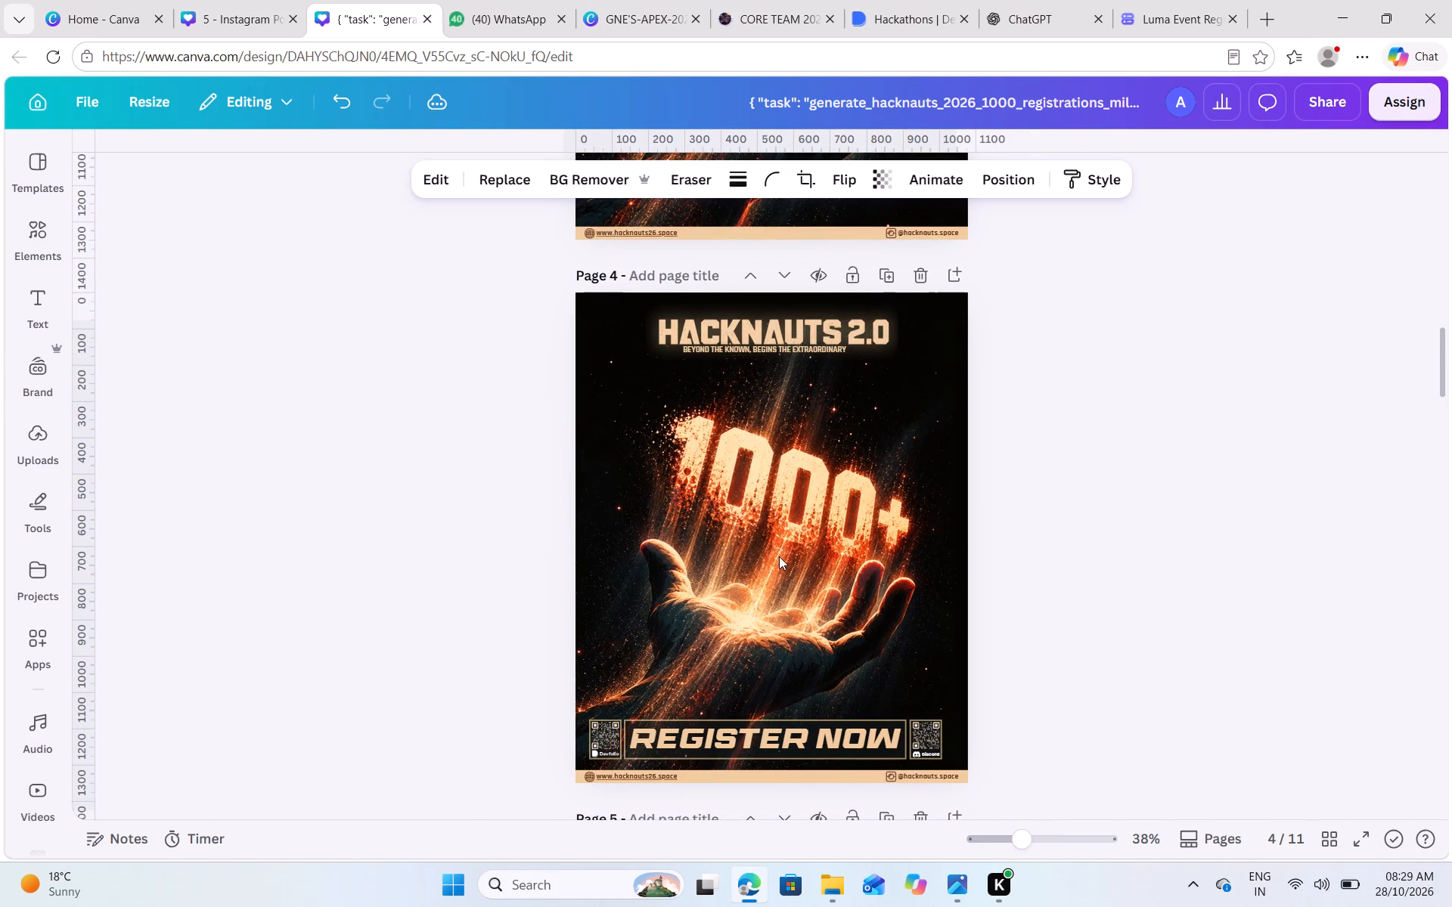
pyautogui.press('Up')
pyautogui.press('Up')
pyautogui.press('Up')
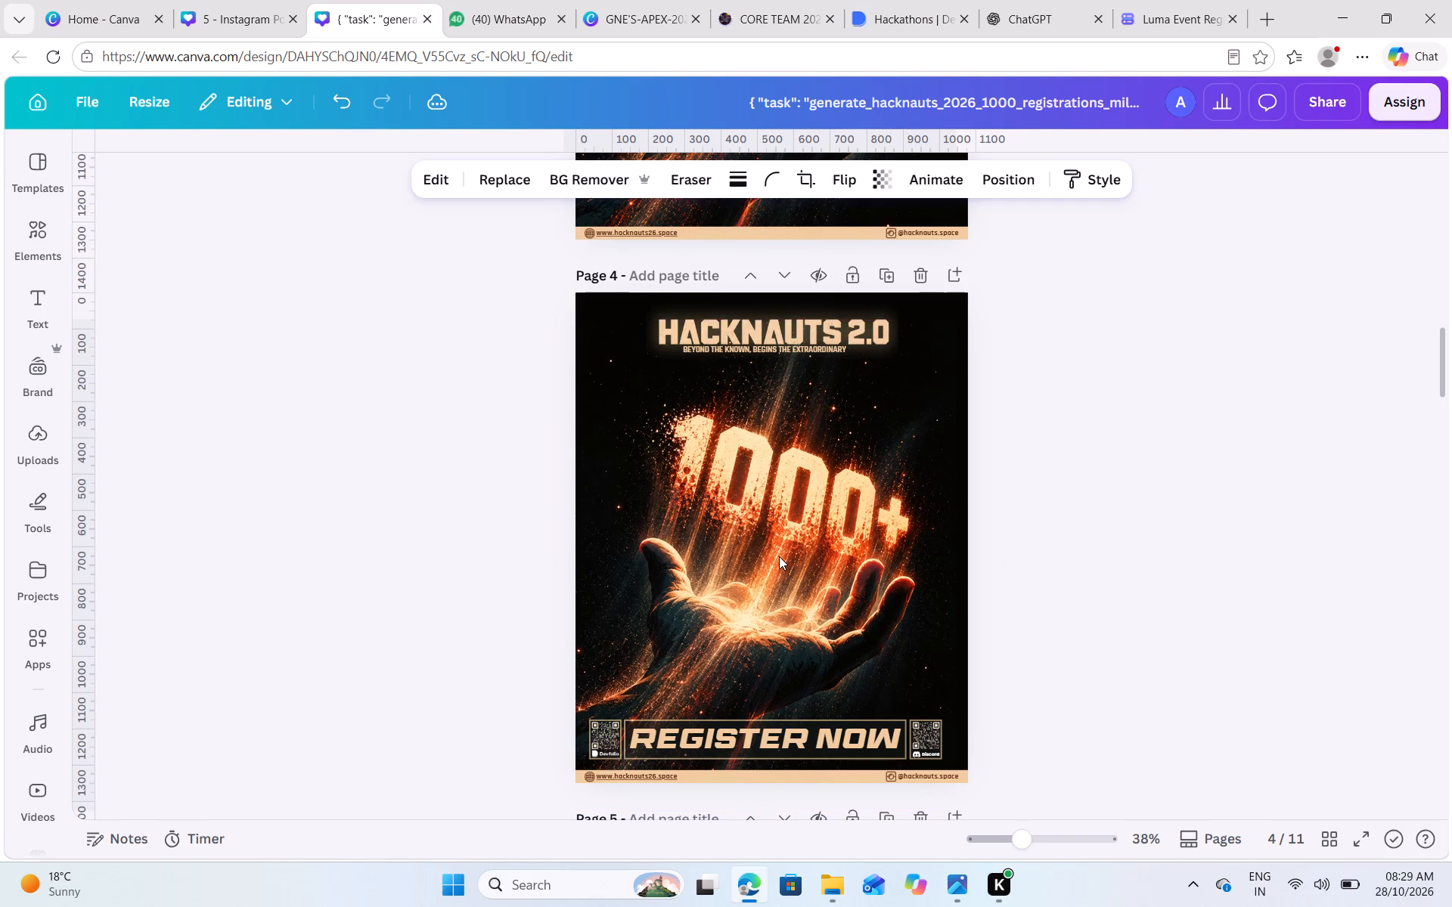
pyautogui.click(417, 614)
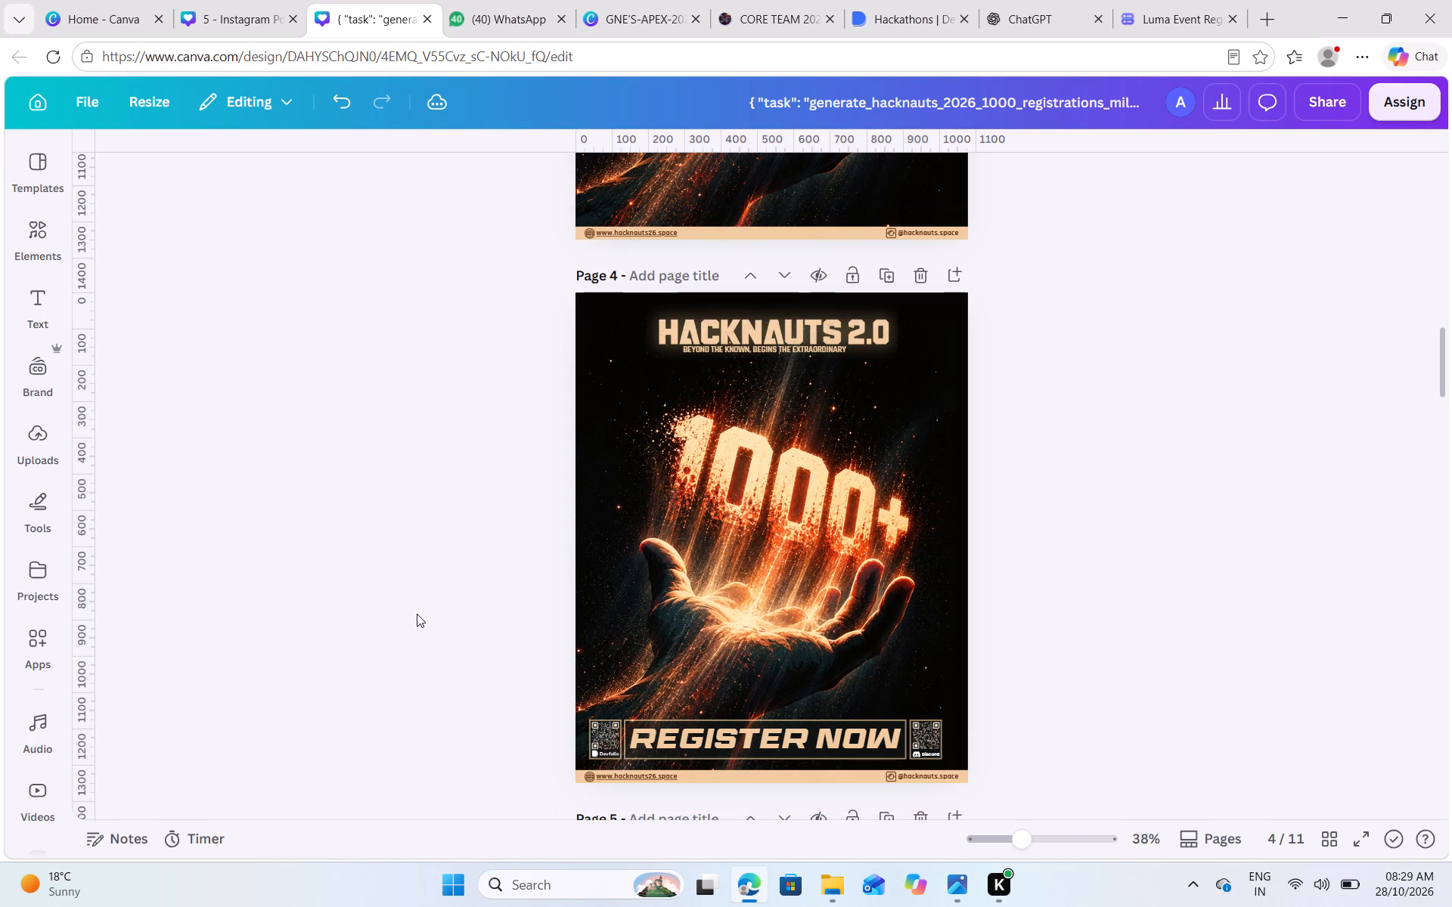
# Search the element graphics for "black gradient" and add the one with a curved fade to solid black at its base to page 4.
pyautogui.click(19, 234)
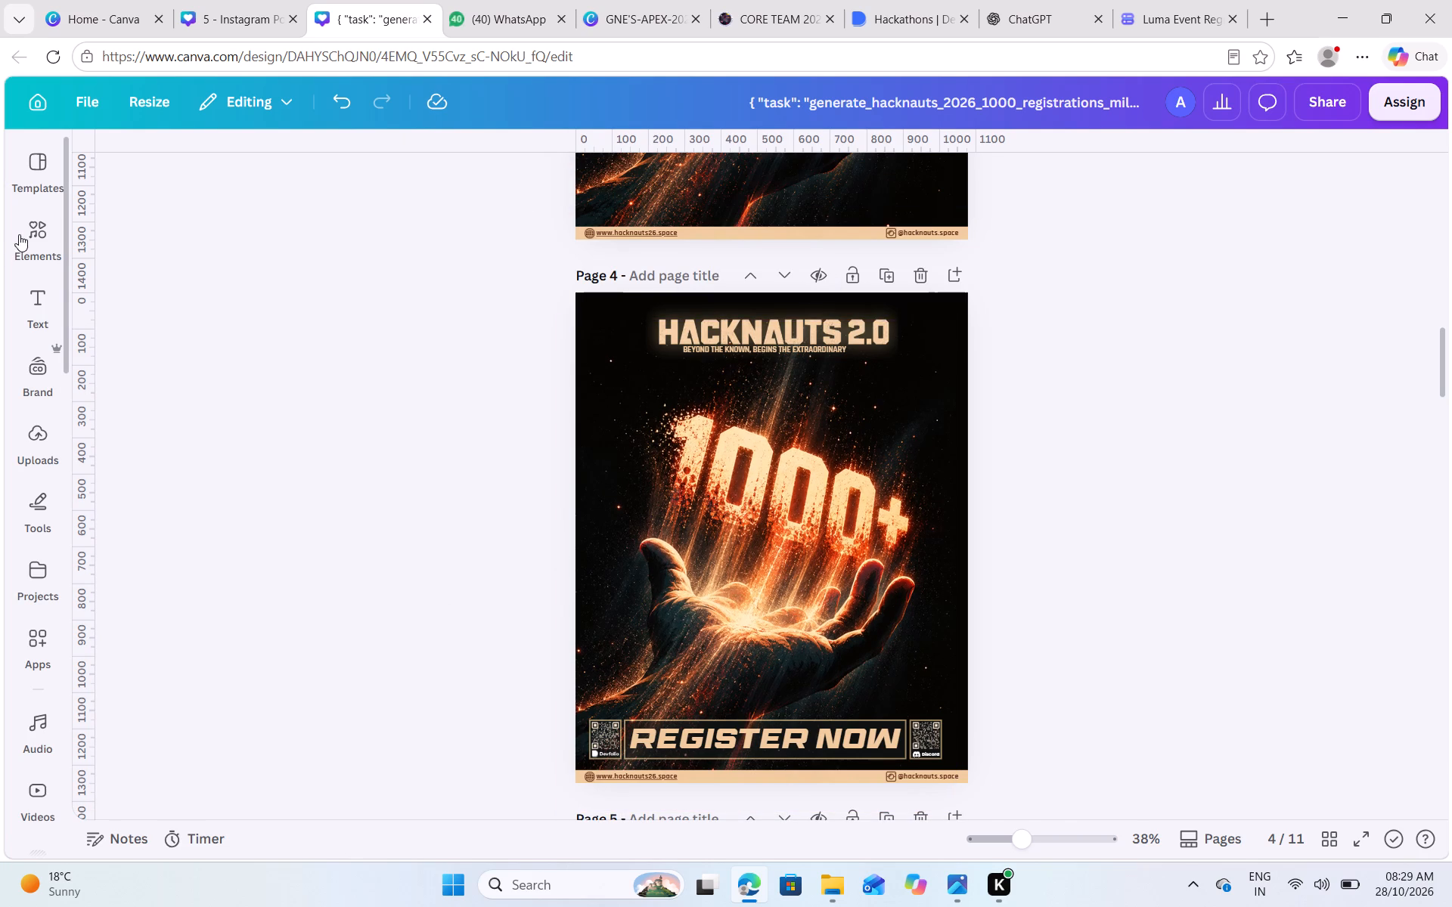
pyautogui.click(256, 181)
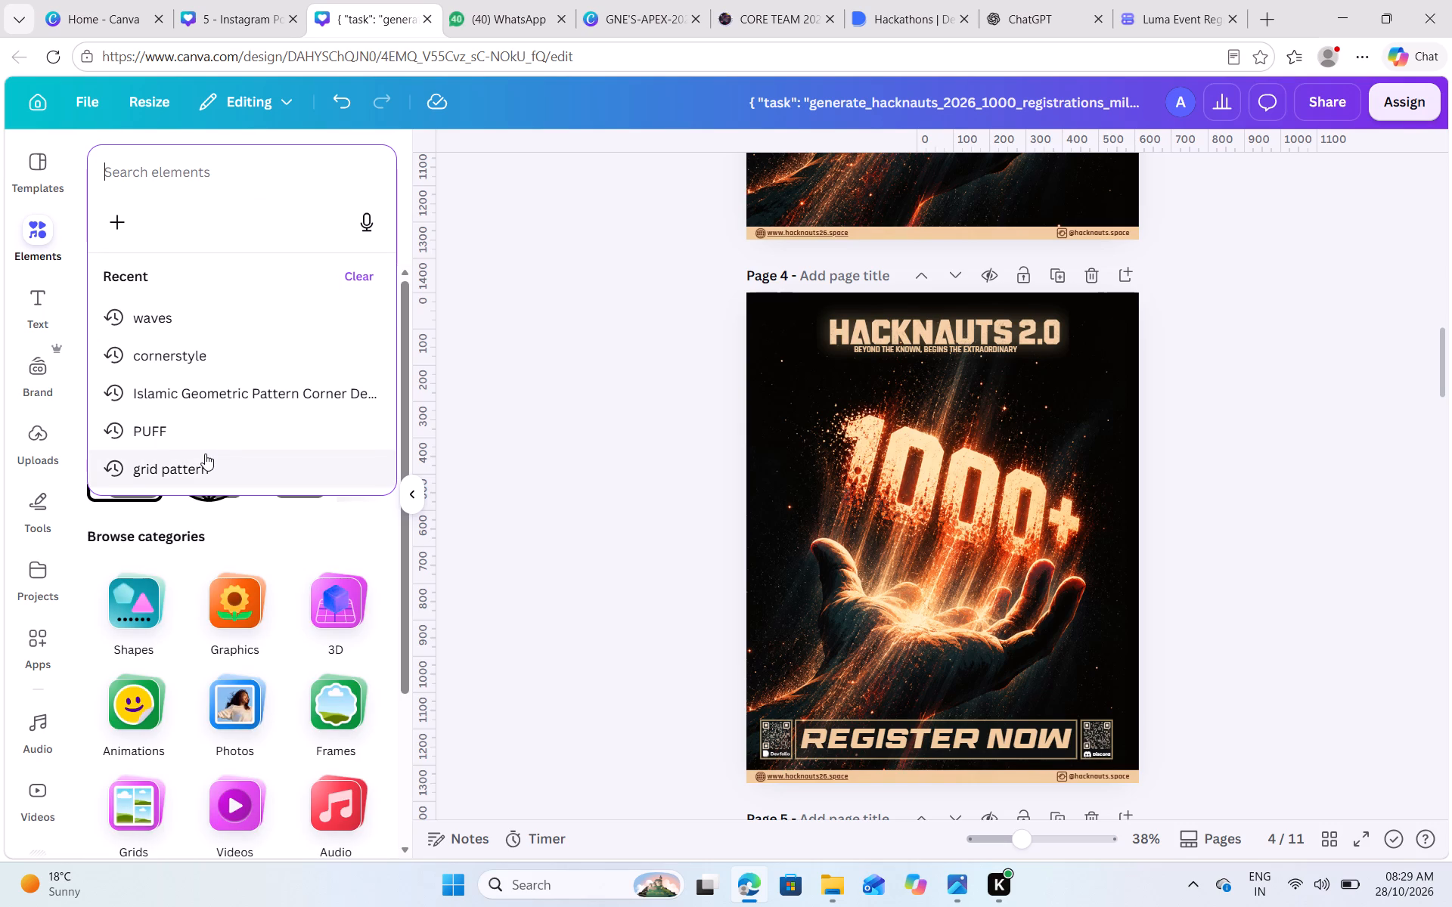
pyautogui.write('GRADI')
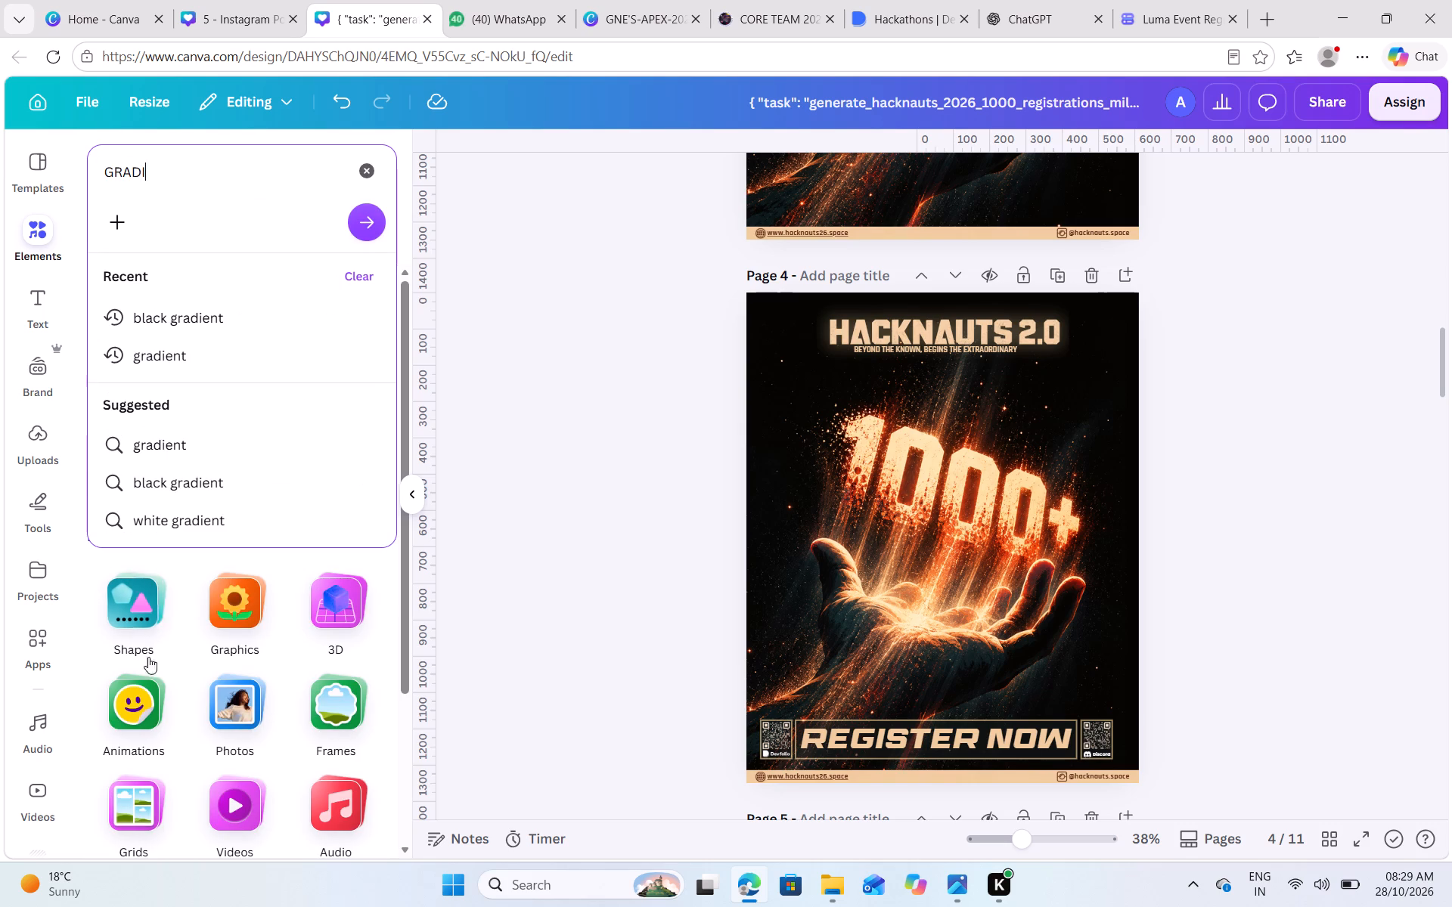
pyautogui.click(237, 311)
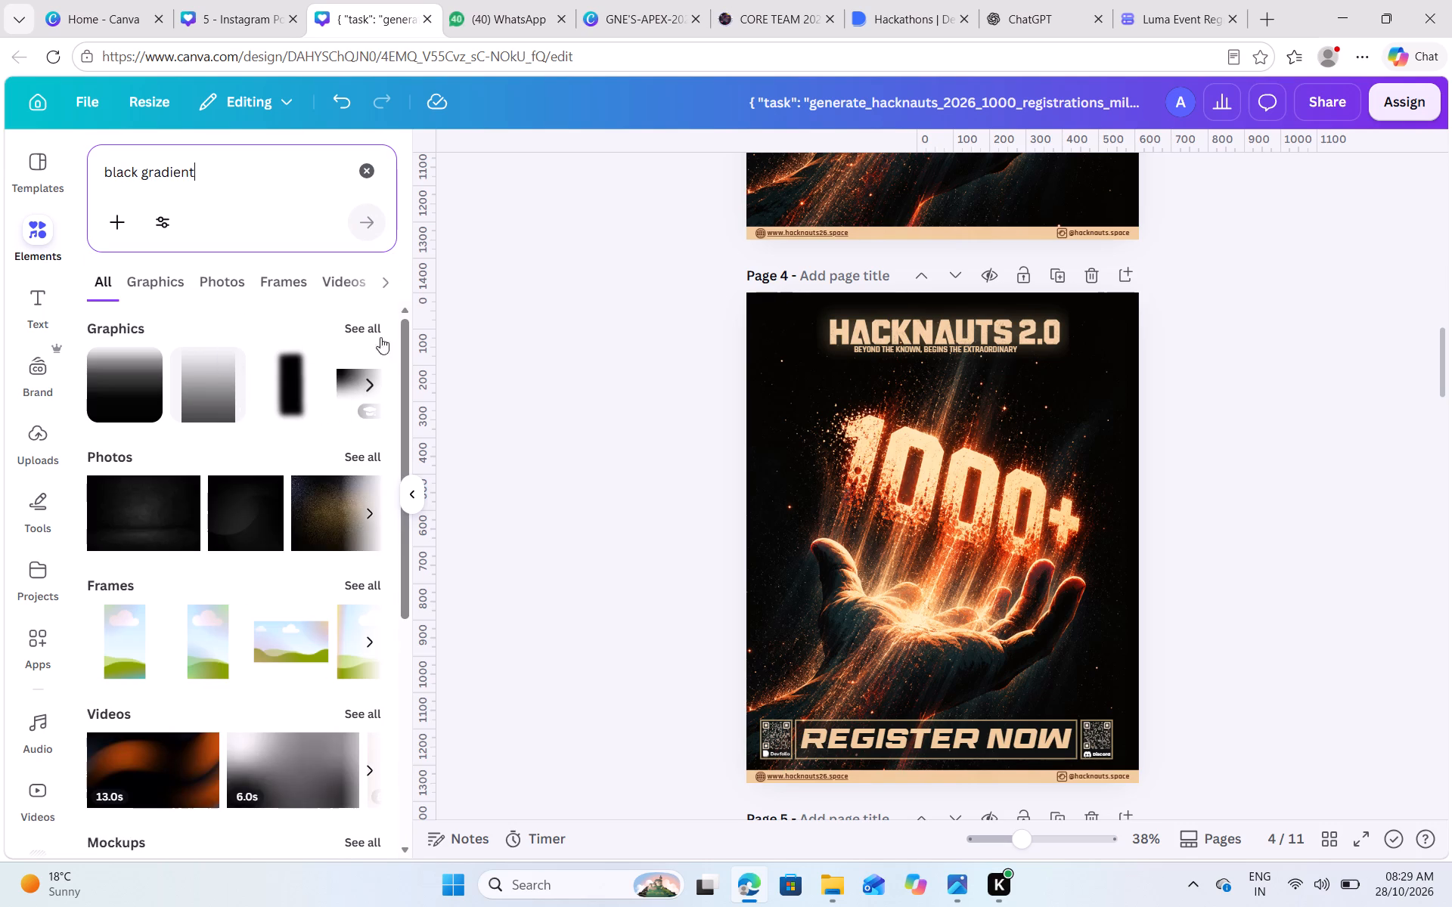
pyautogui.click(371, 327)
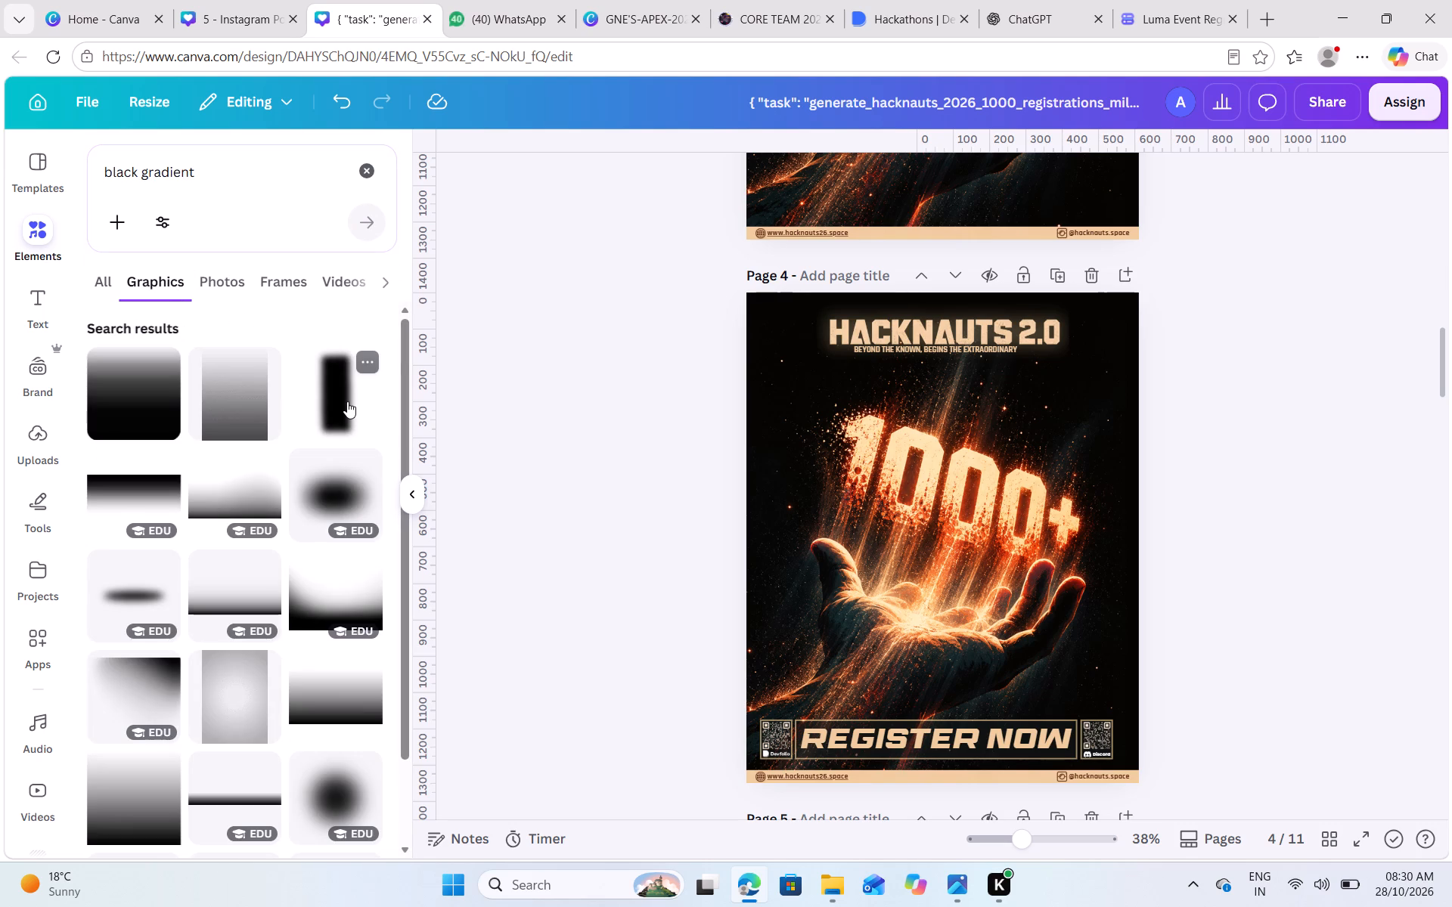
pyautogui.scroll(-2, 347, 401)
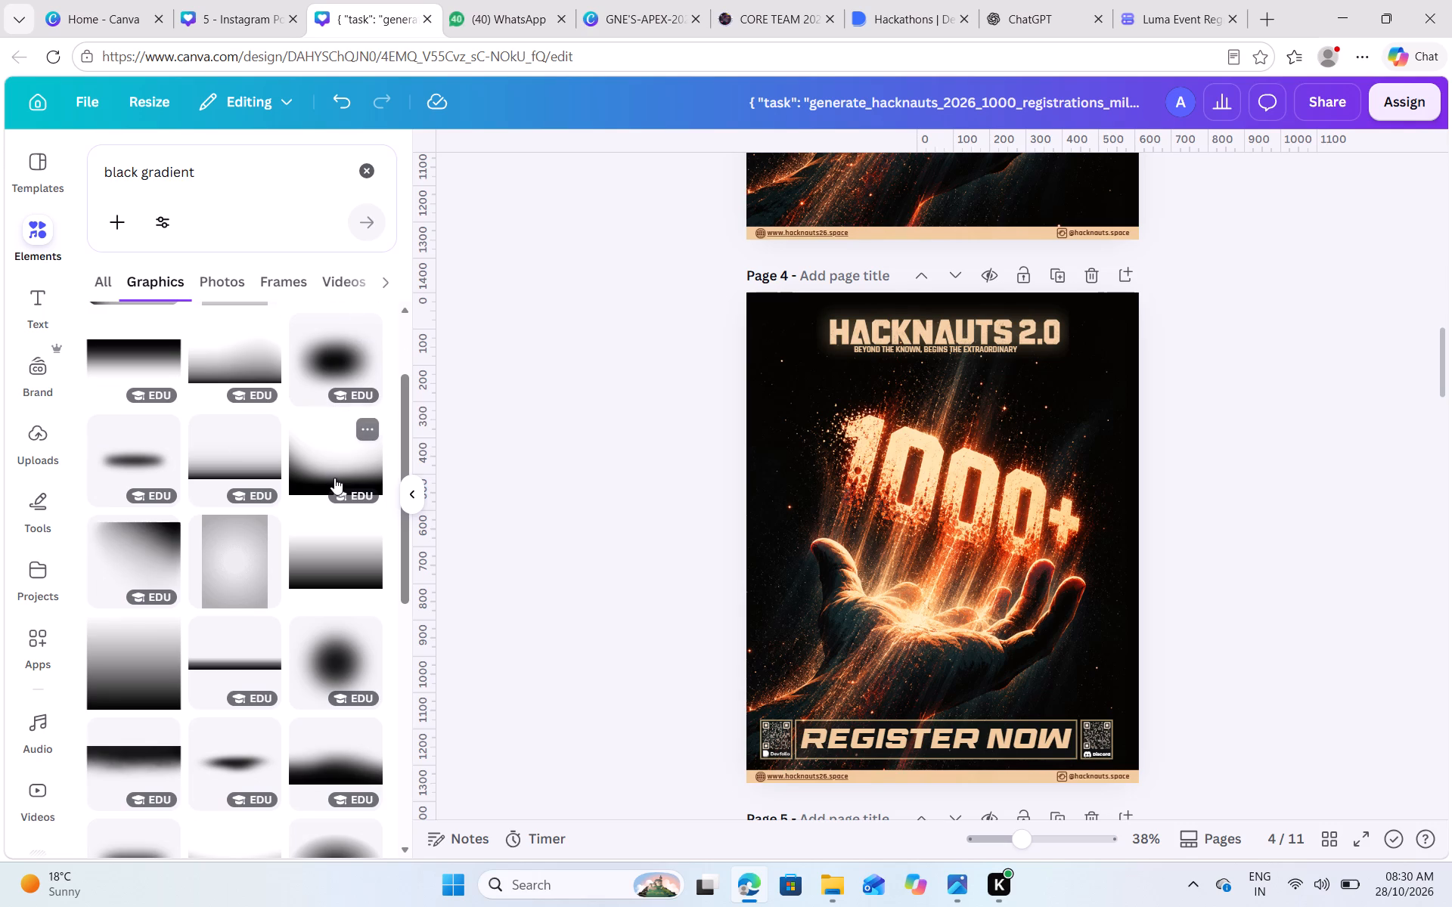
pyautogui.click(334, 477)
# Place the black gradient in page 4's bottom-left corner and enlarge it to the full 1080 px page width.
pyautogui.moveTo(944, 576); pyautogui.dragTo(942, 577)
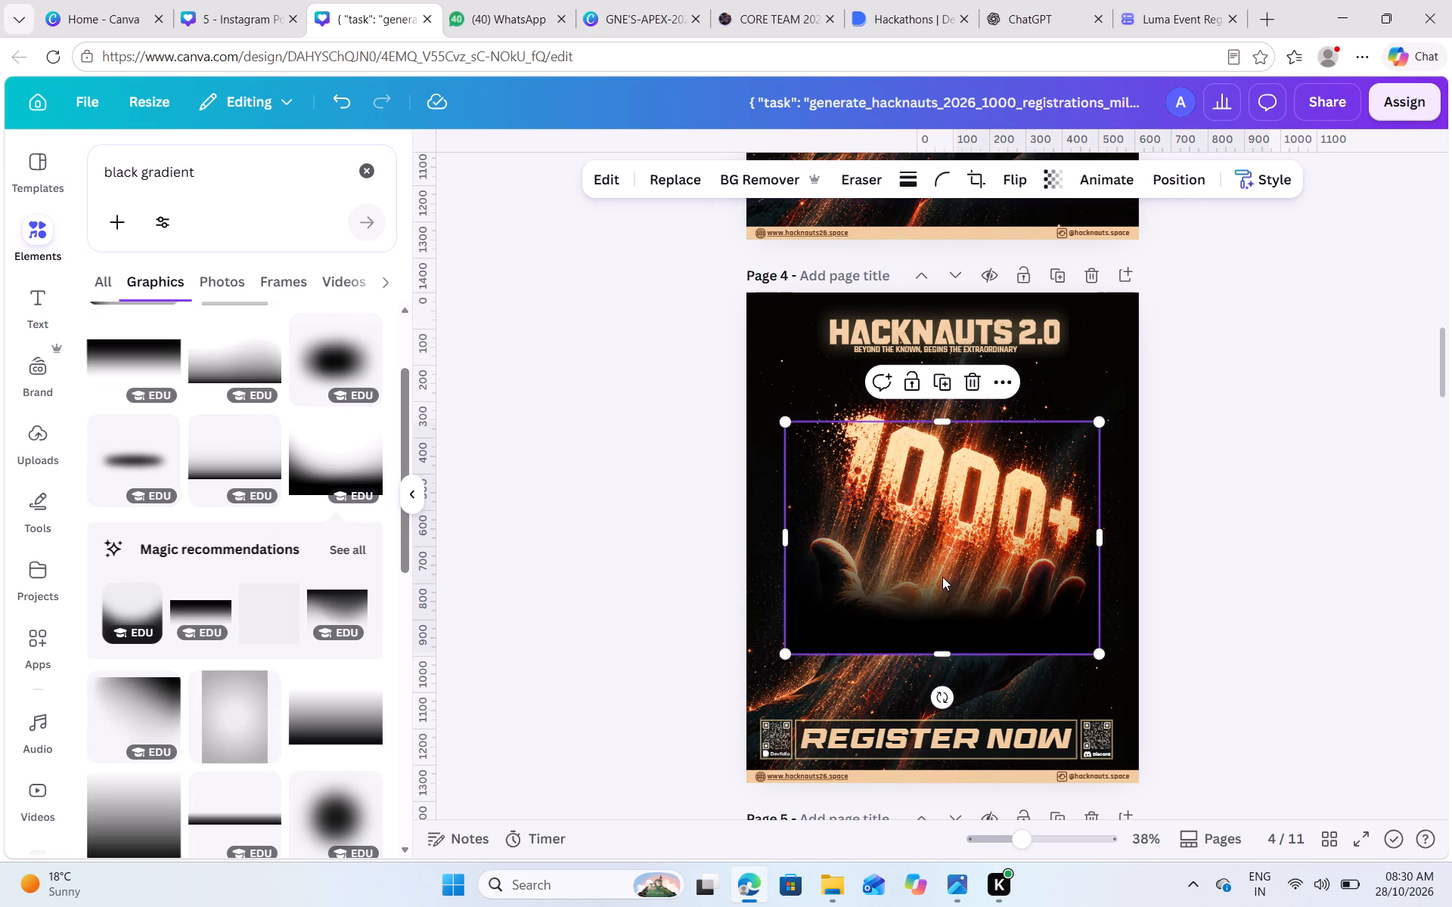
pyautogui.moveTo(942, 577); pyautogui.dragTo(908, 707)
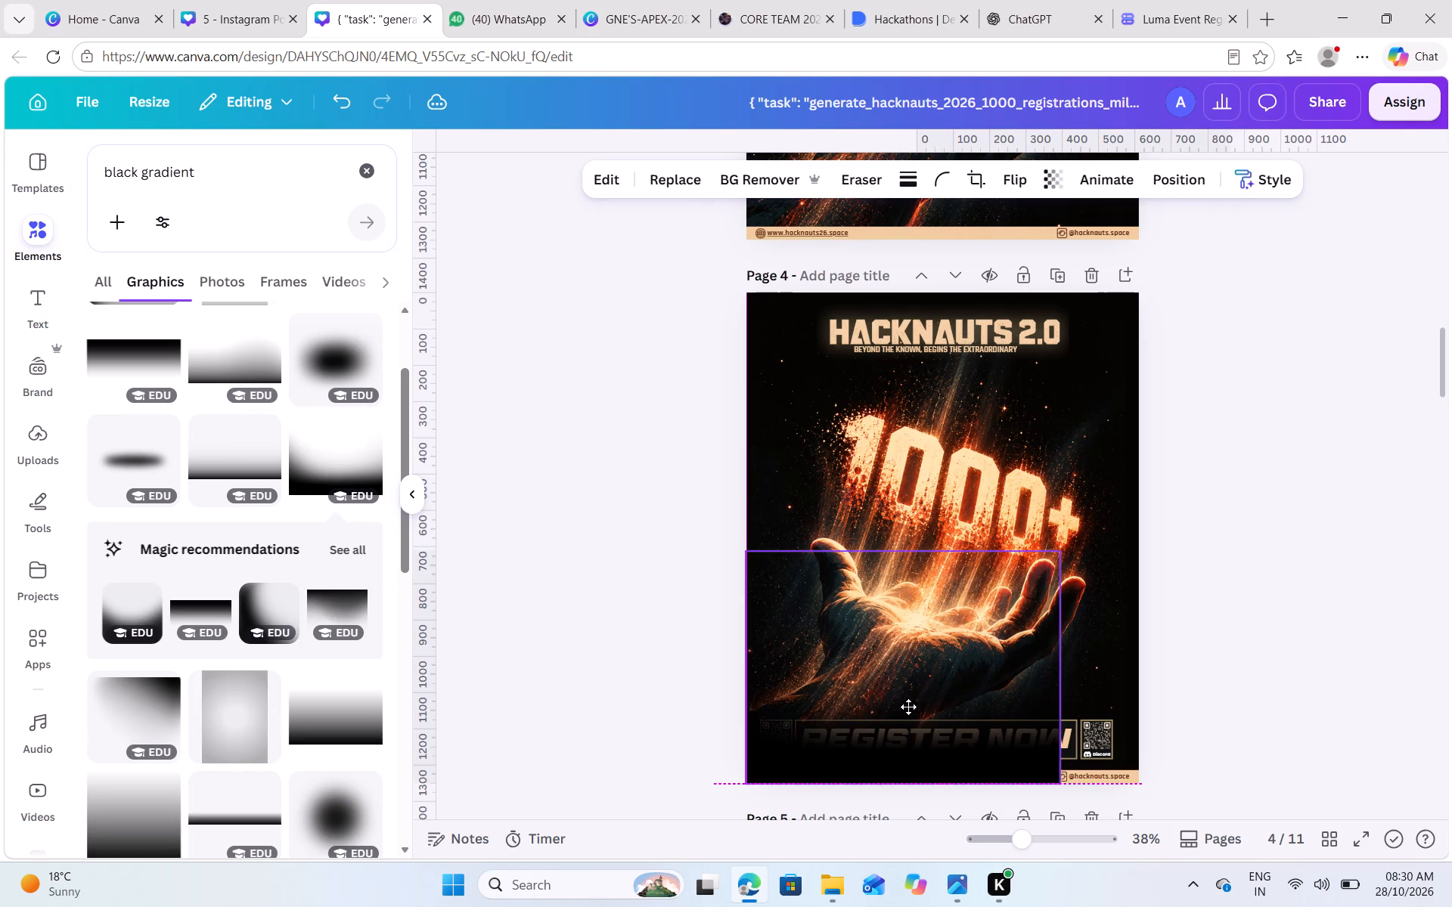
pyautogui.moveTo(908, 707); pyautogui.dragTo(904, 702)
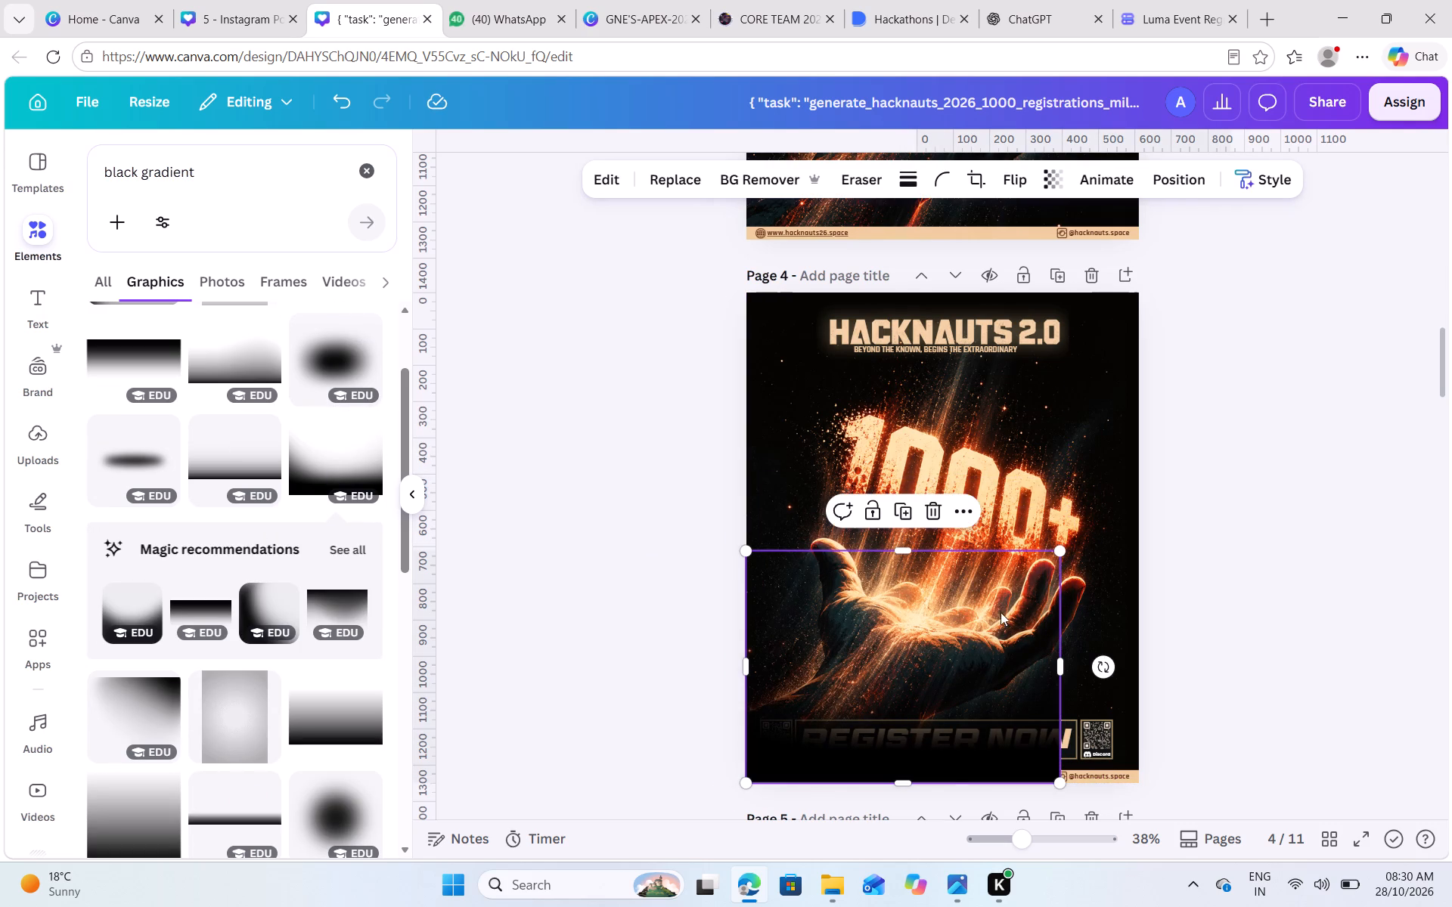
pyautogui.moveTo(1060, 546); pyautogui.dragTo(1174, 485)
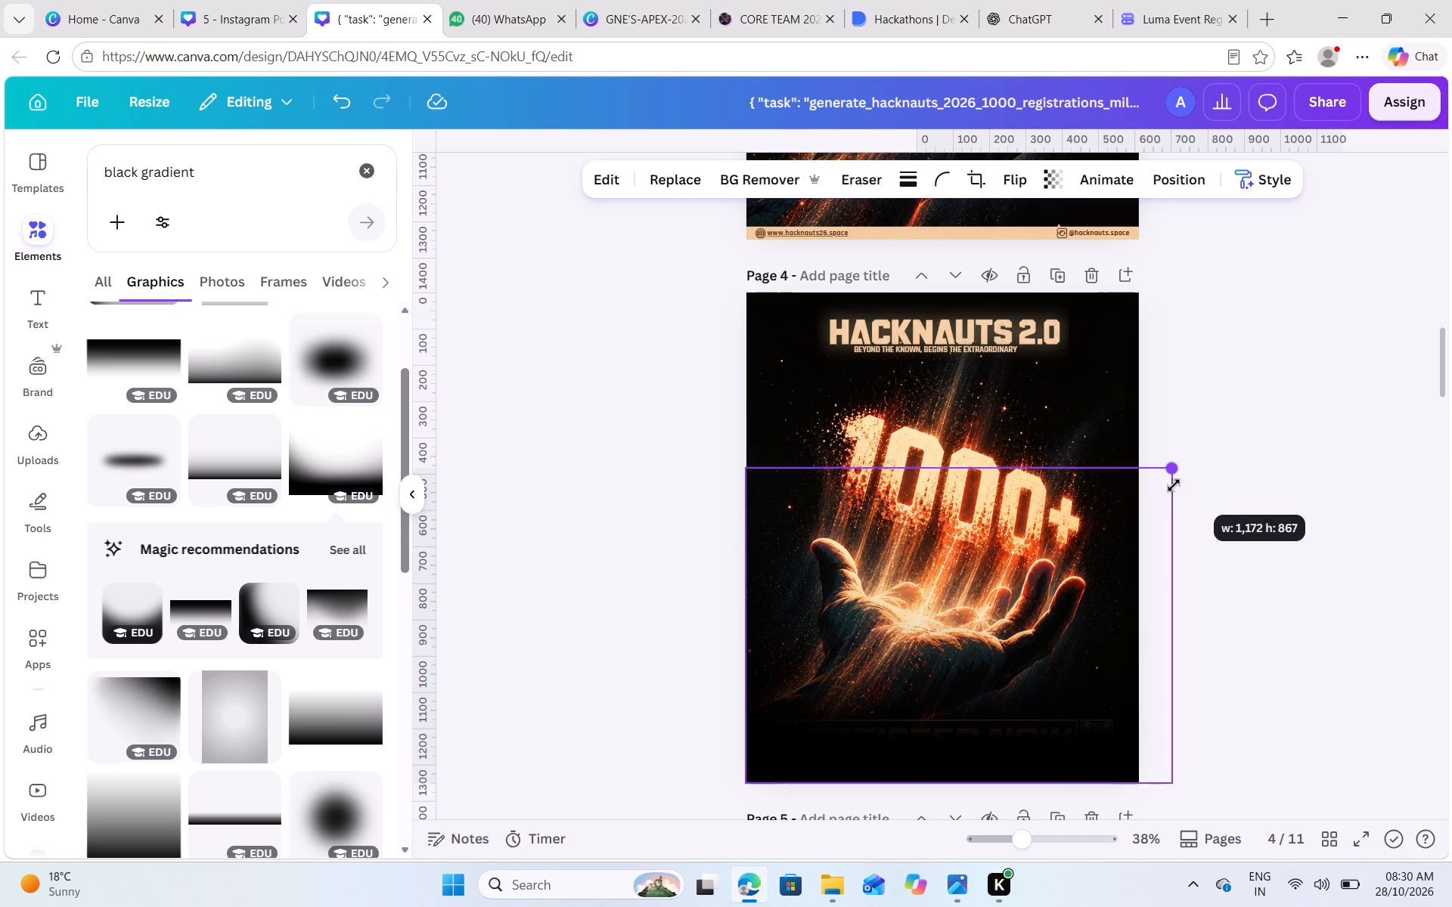
pyautogui.moveTo(1174, 485); pyautogui.dragTo(1137, 494)
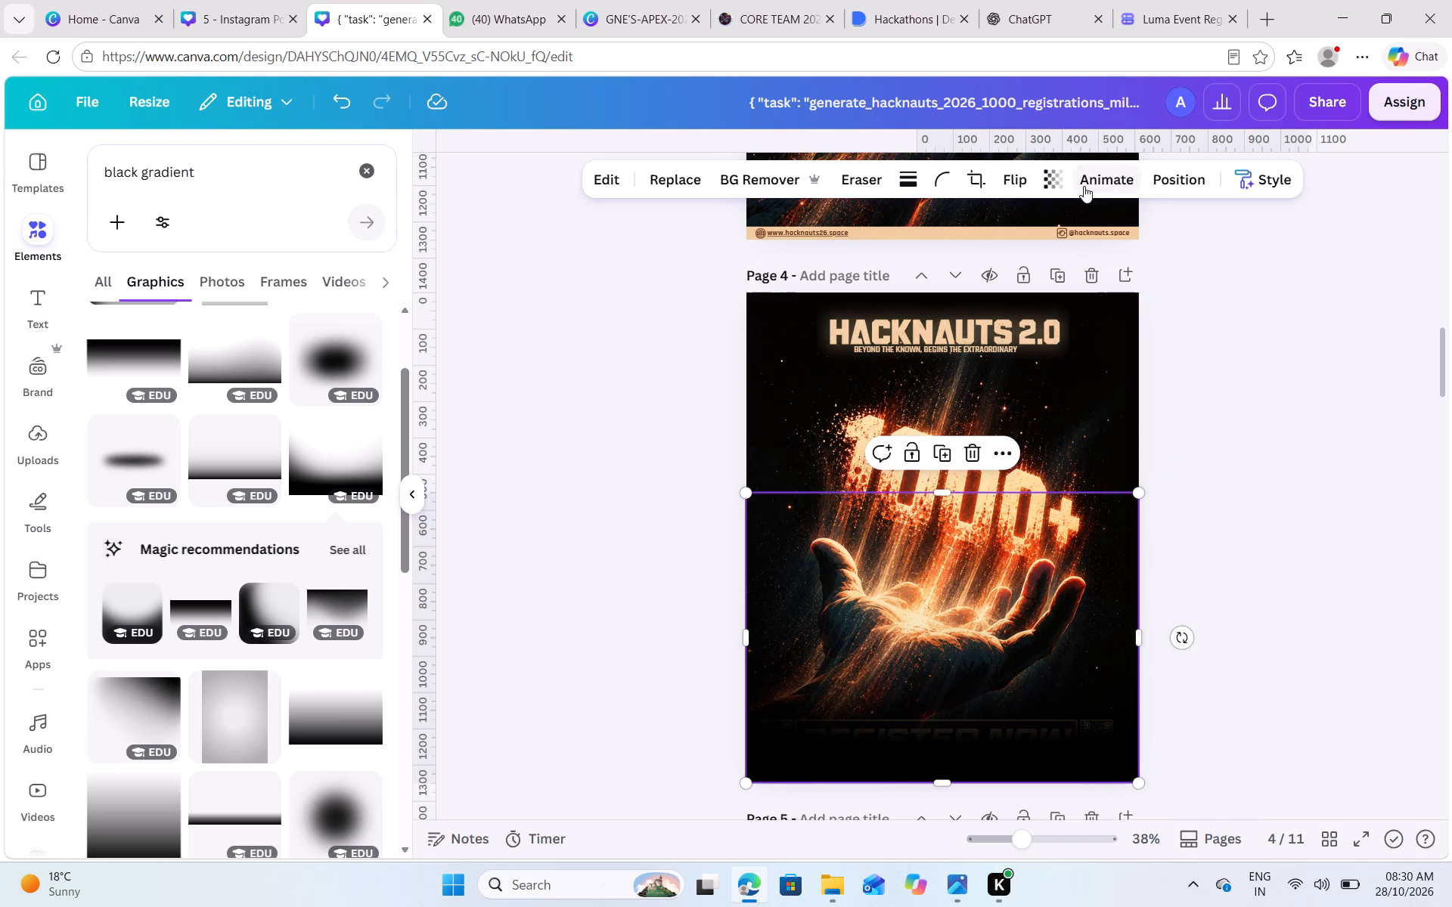
# Send the black gradient backward, behind the REGISTER NOW banner and the footer strip but above the 1000+ image.
pyautogui.click(1173, 187)
pyautogui.doubleClick(296, 257)
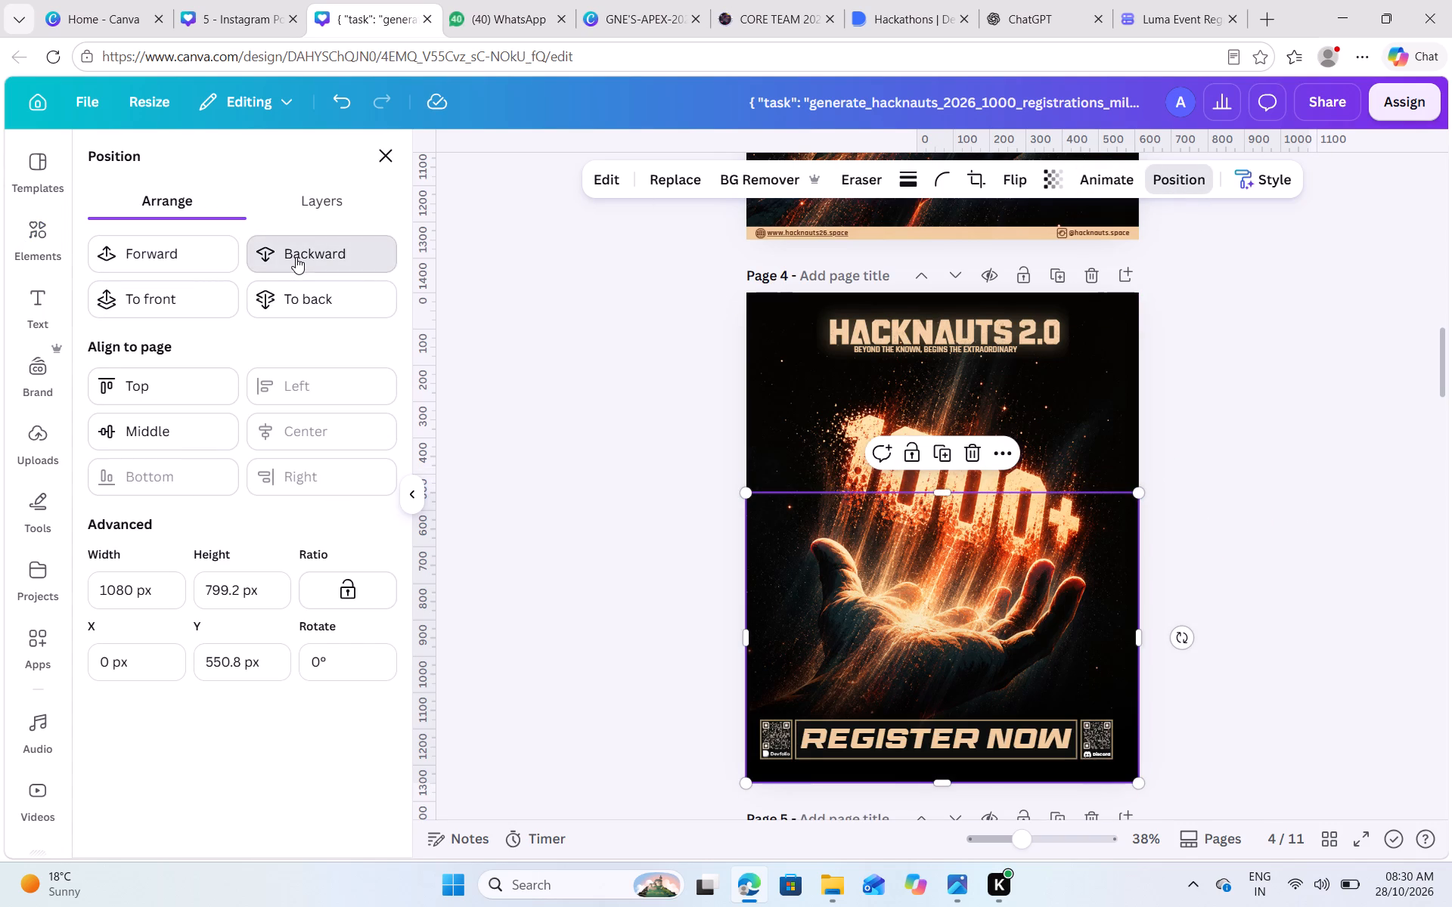
pyautogui.click(1250, 503)
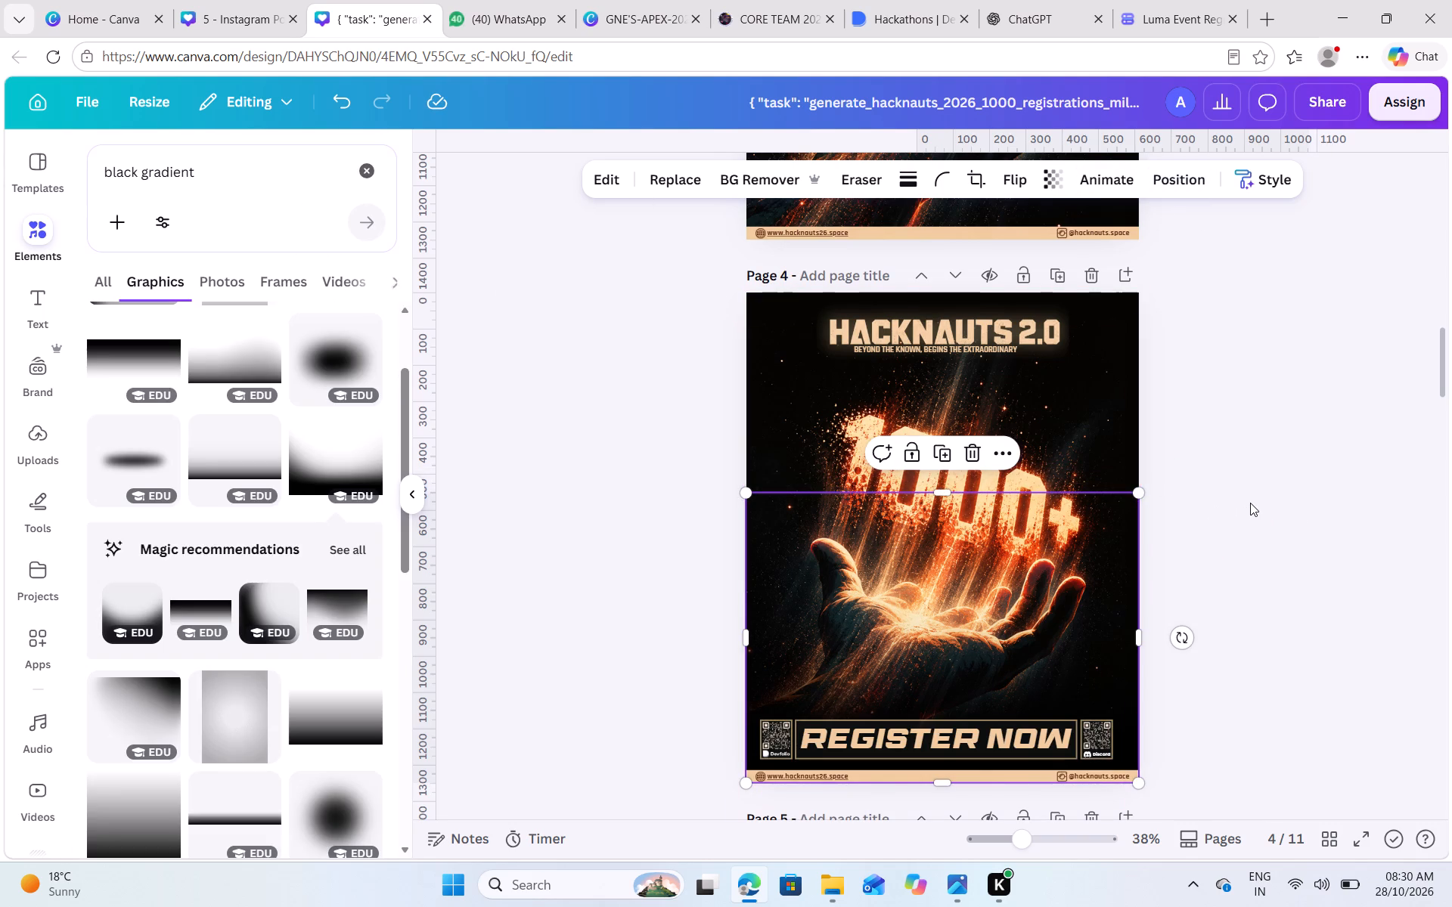
pyautogui.click(1250, 503)
# Open the REGISTER NOW text in page 4's bottom banner for editing.
pyautogui.scroll(-1, 1171, 664)
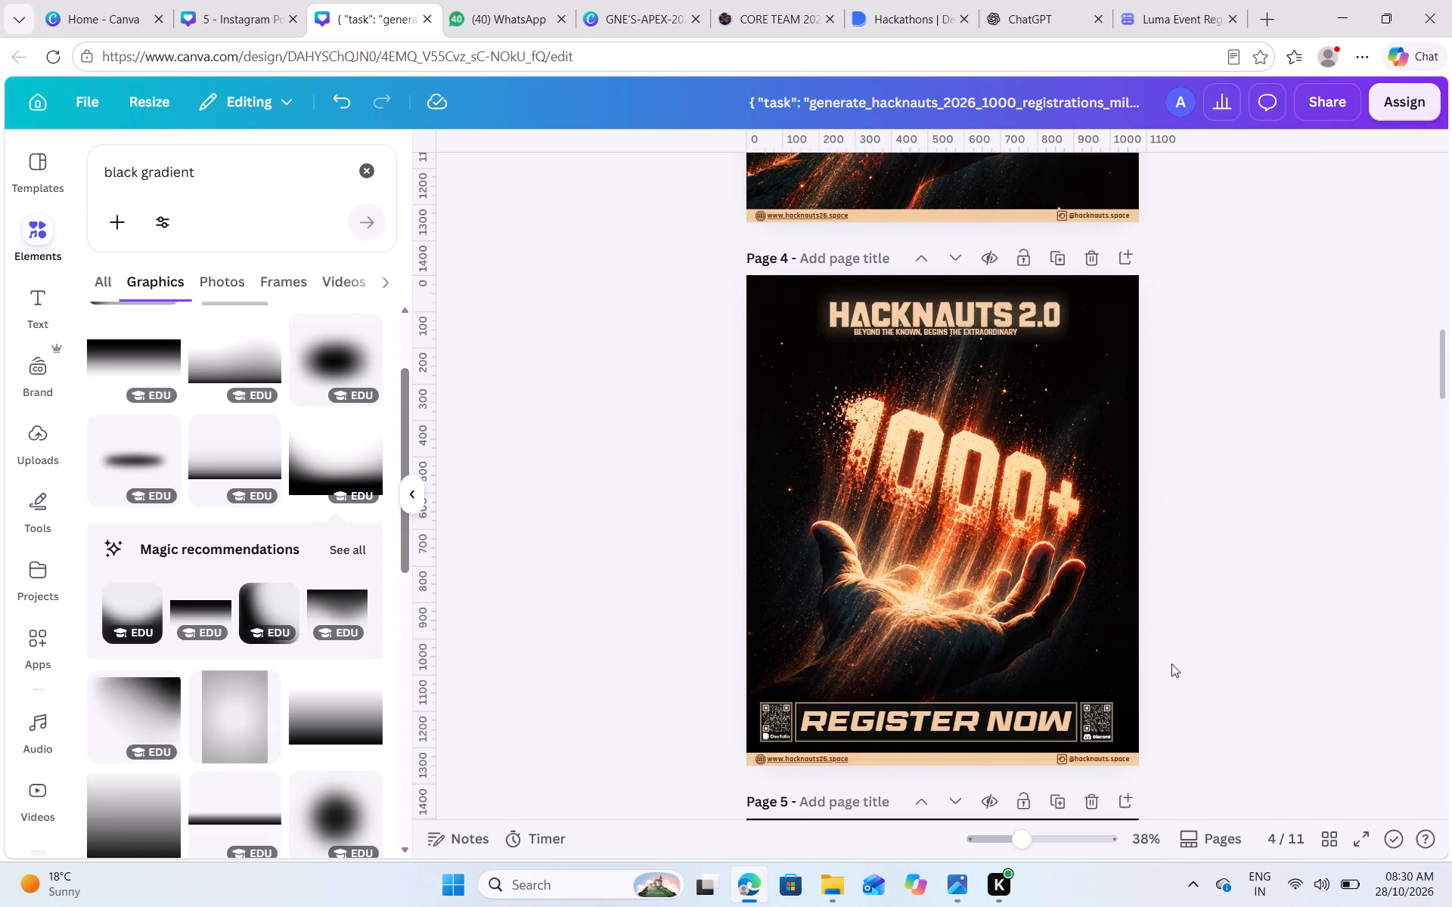
pyautogui.scroll(-2, 1171, 664)
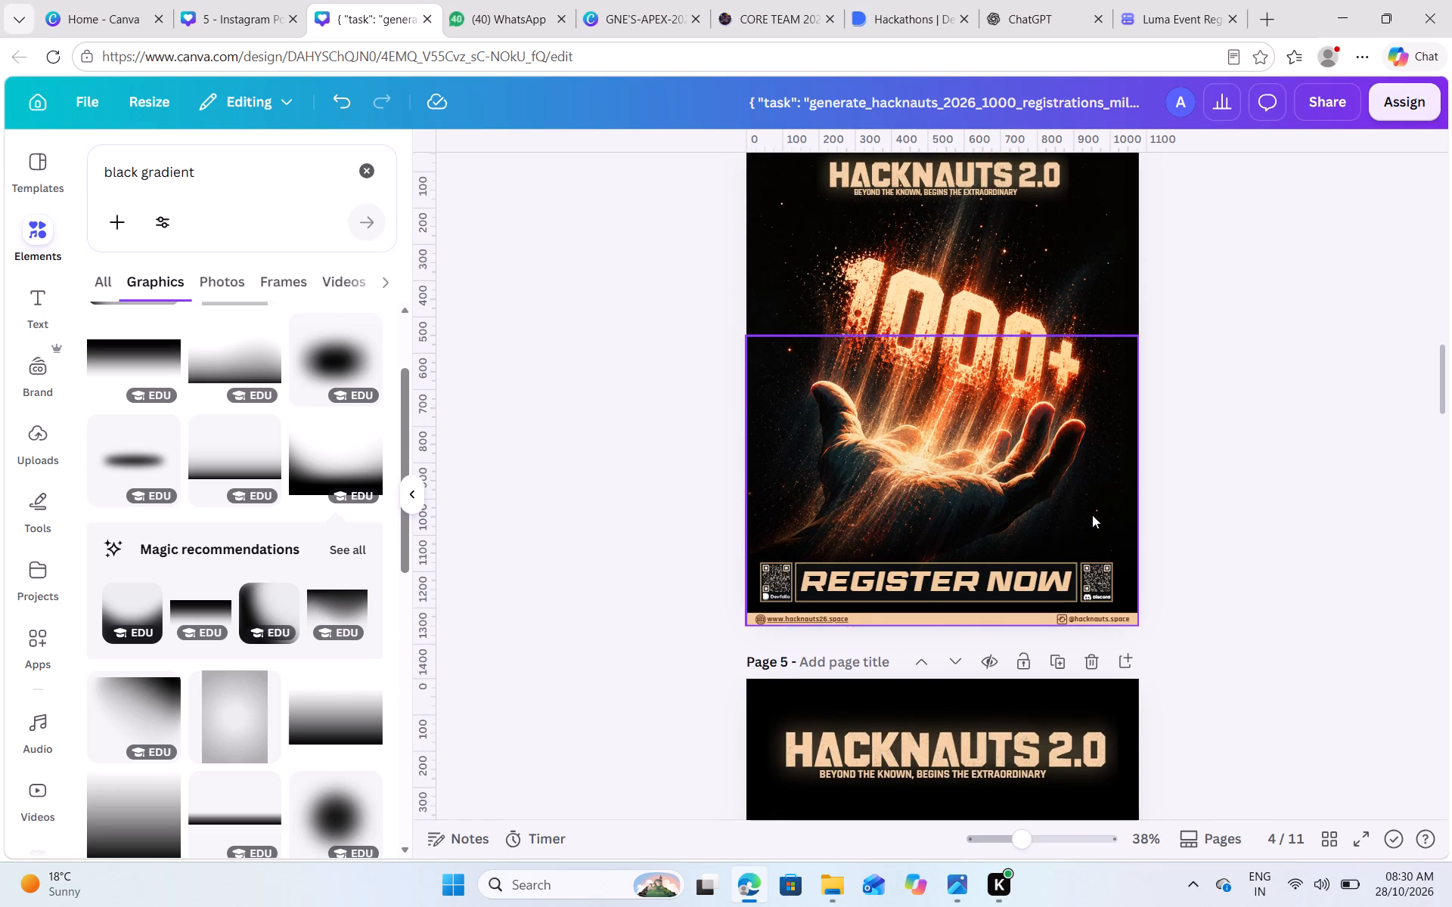
pyautogui.scroll(1, 1092, 515)
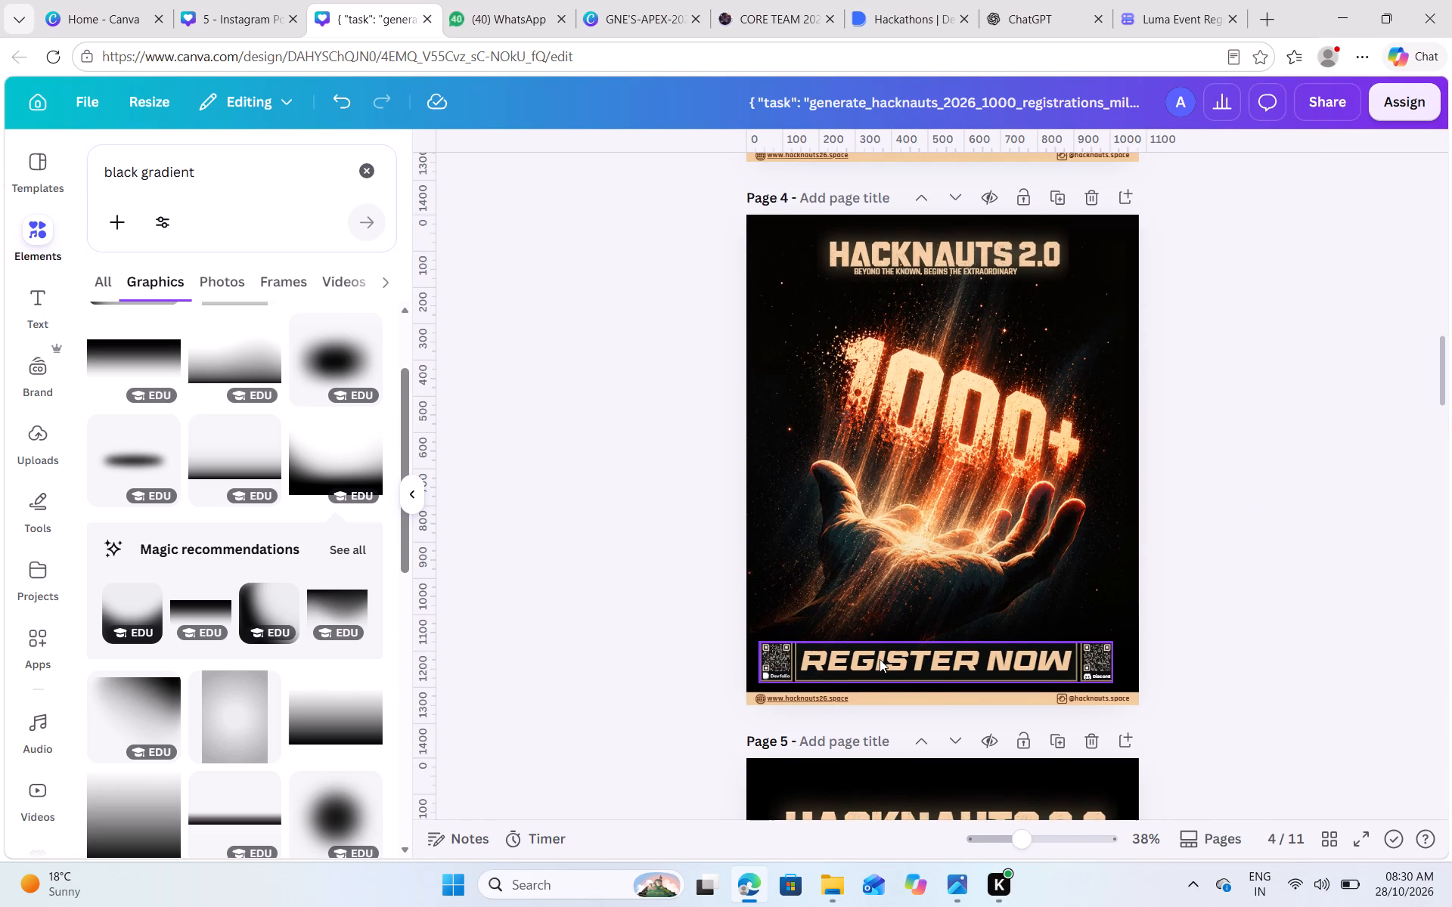
pyautogui.doubleClick(892, 661)
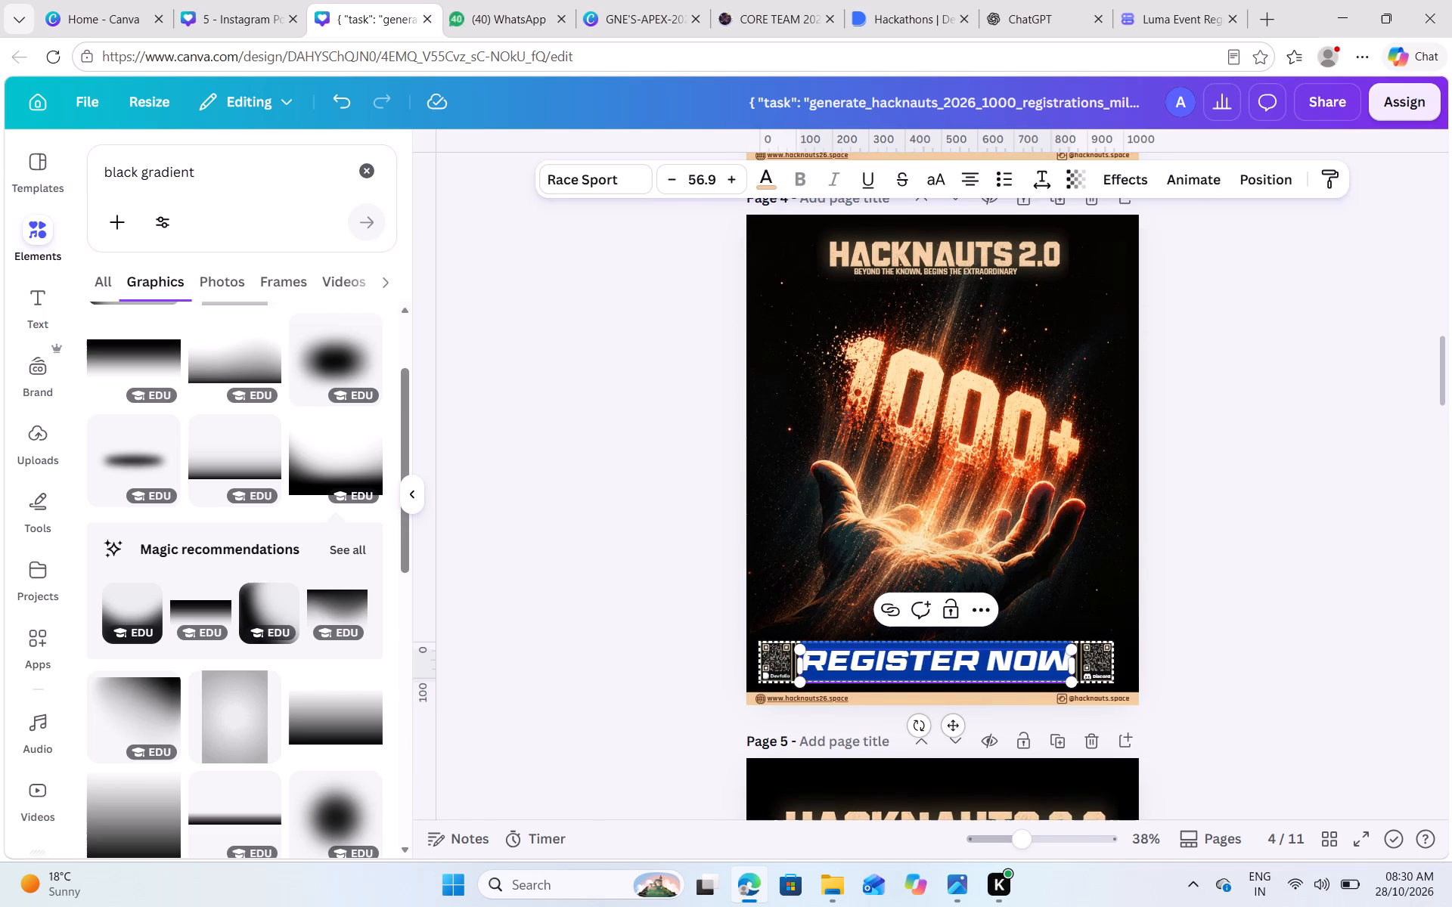
# Replace the REGISTER NOW text in page 4's bottom banner with "14-15 NOVEMBER".
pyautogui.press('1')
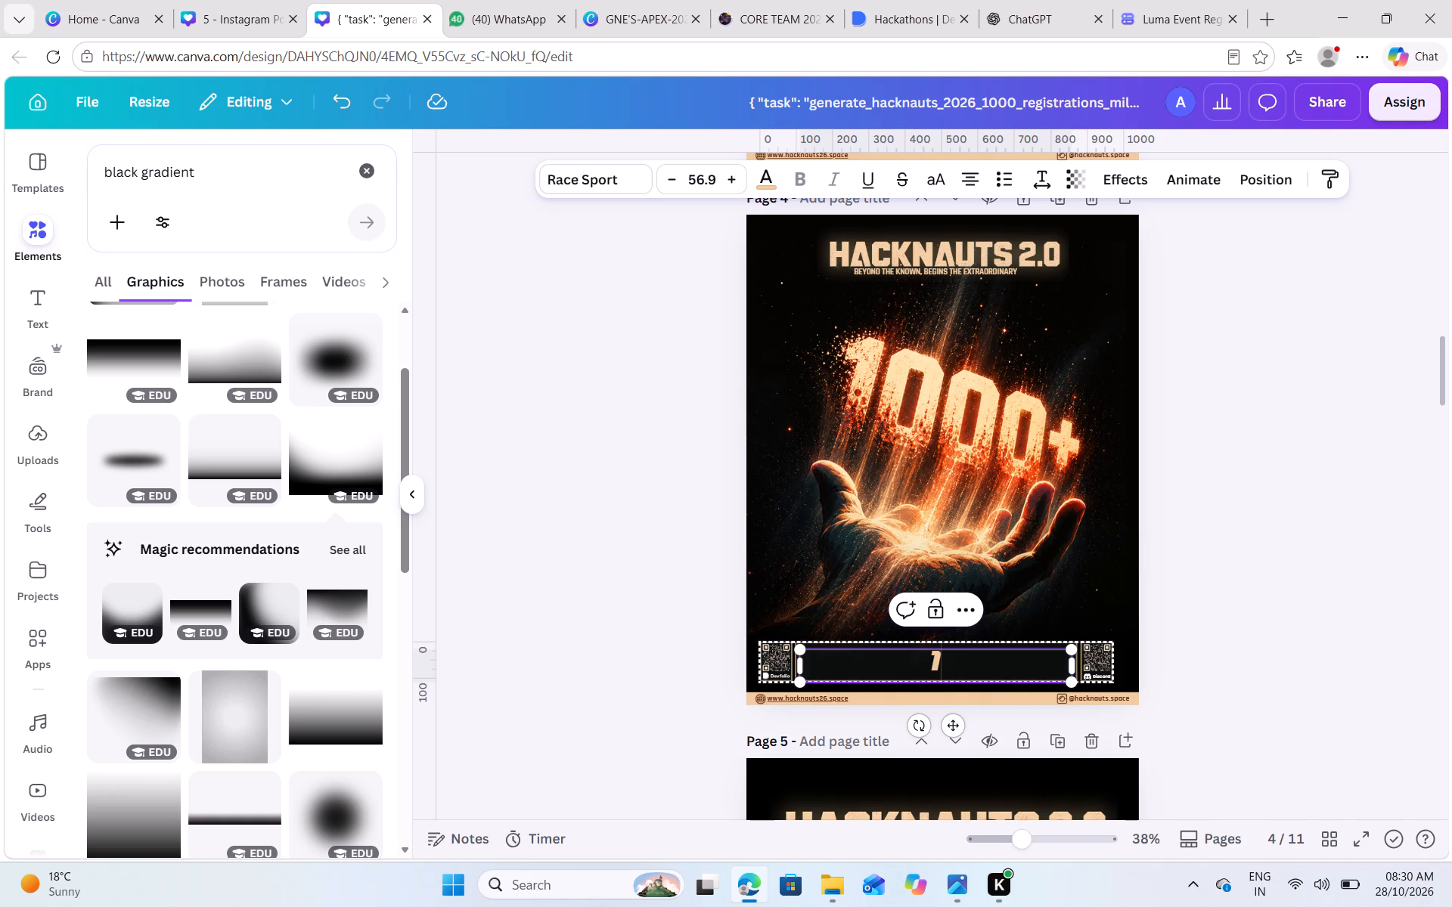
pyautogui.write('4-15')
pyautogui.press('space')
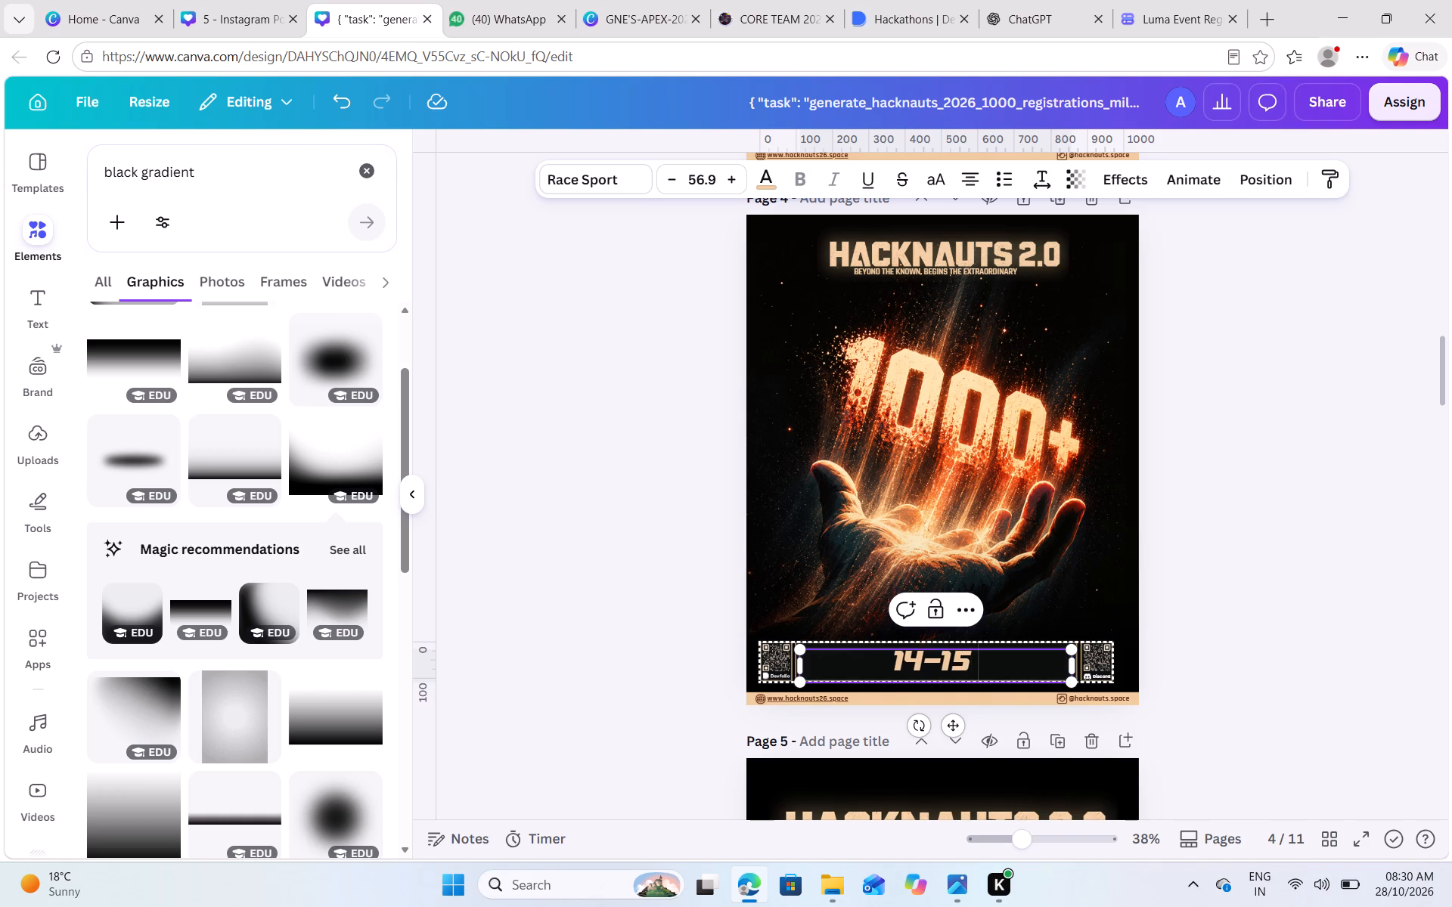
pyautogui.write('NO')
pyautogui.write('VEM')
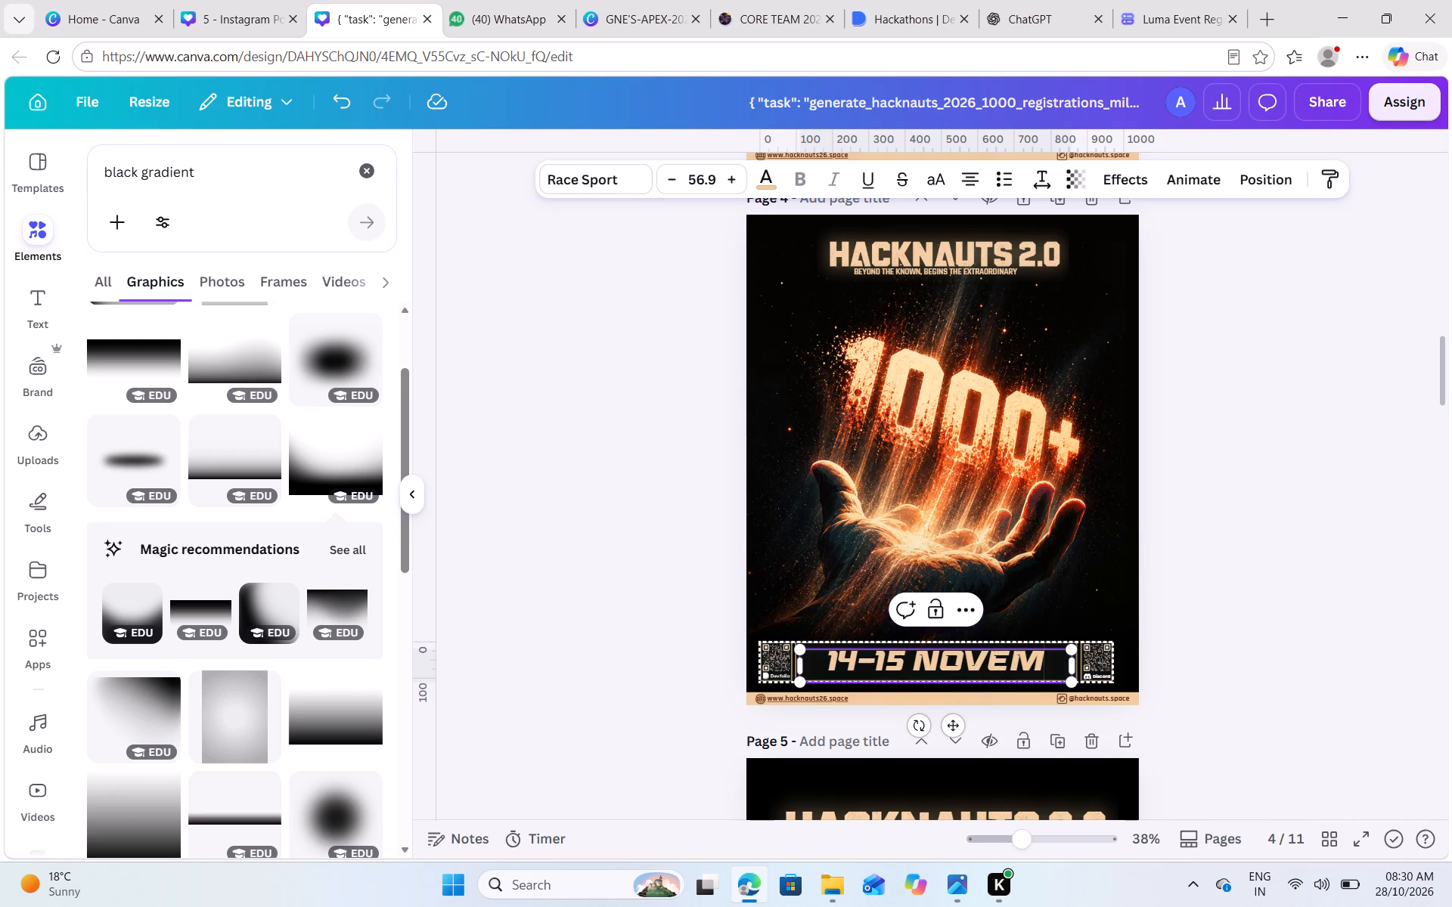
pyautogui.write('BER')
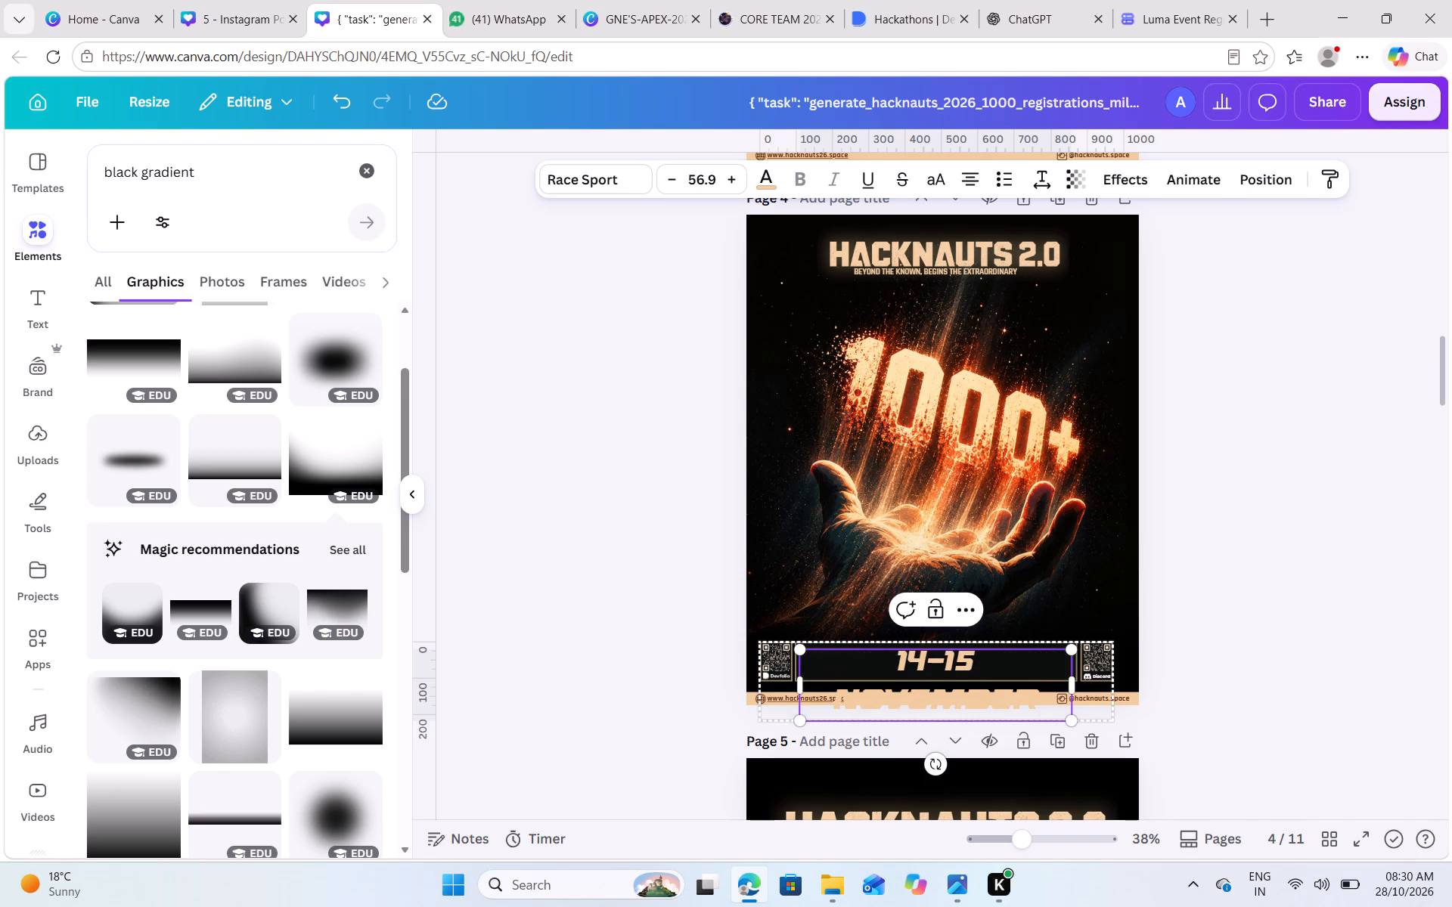
# Reduce the 14-15 NOVEMBER text's font size to 50.9 so it fits on one line inside the banner.
pyautogui.tripleClick(666, 182)
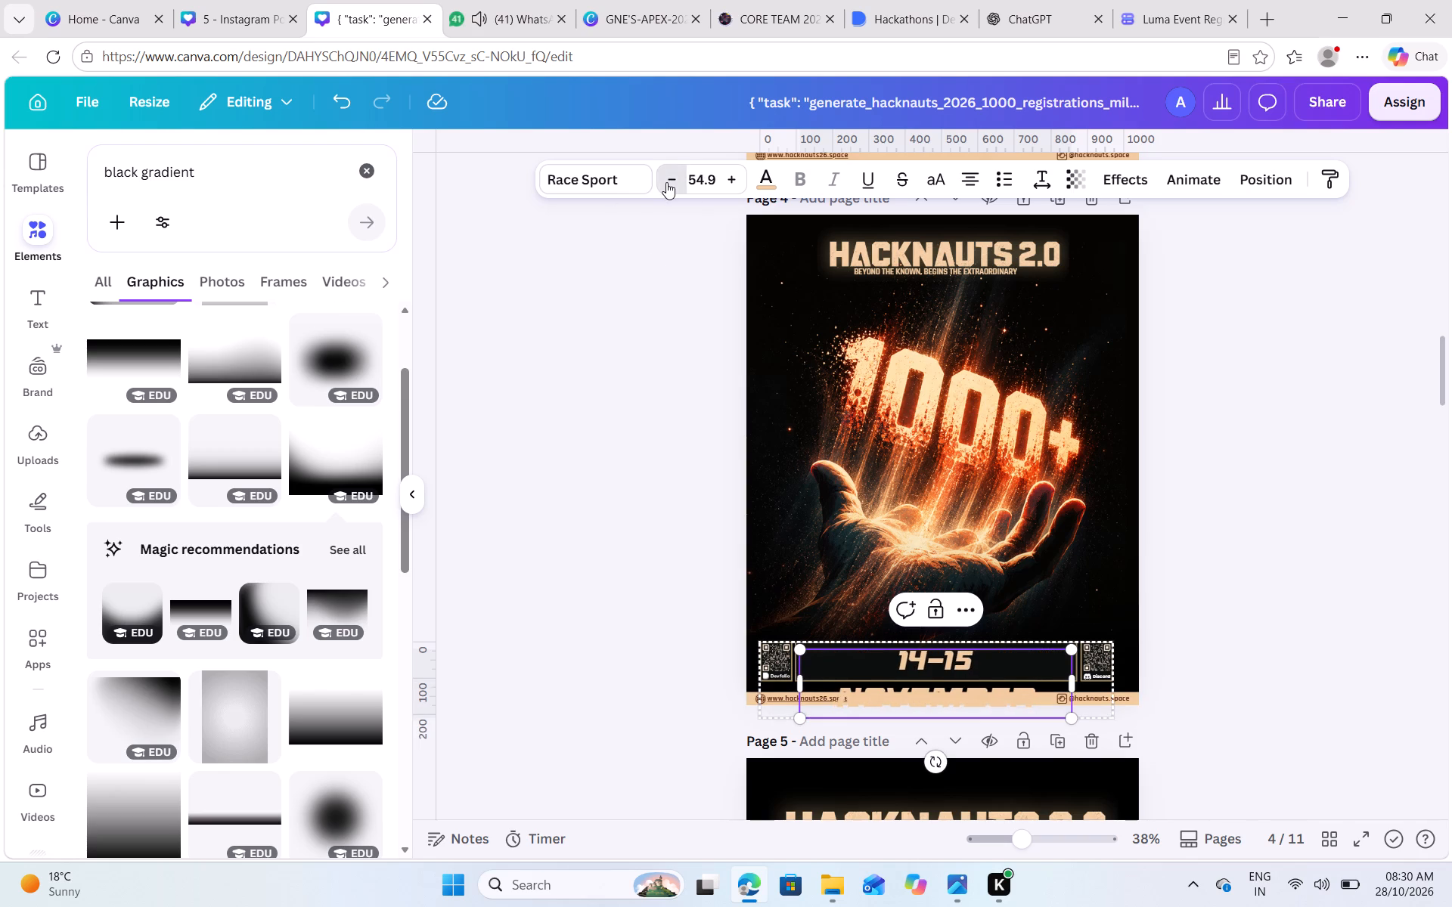
pyautogui.doubleClick(666, 182)
pyautogui.click(666, 185)
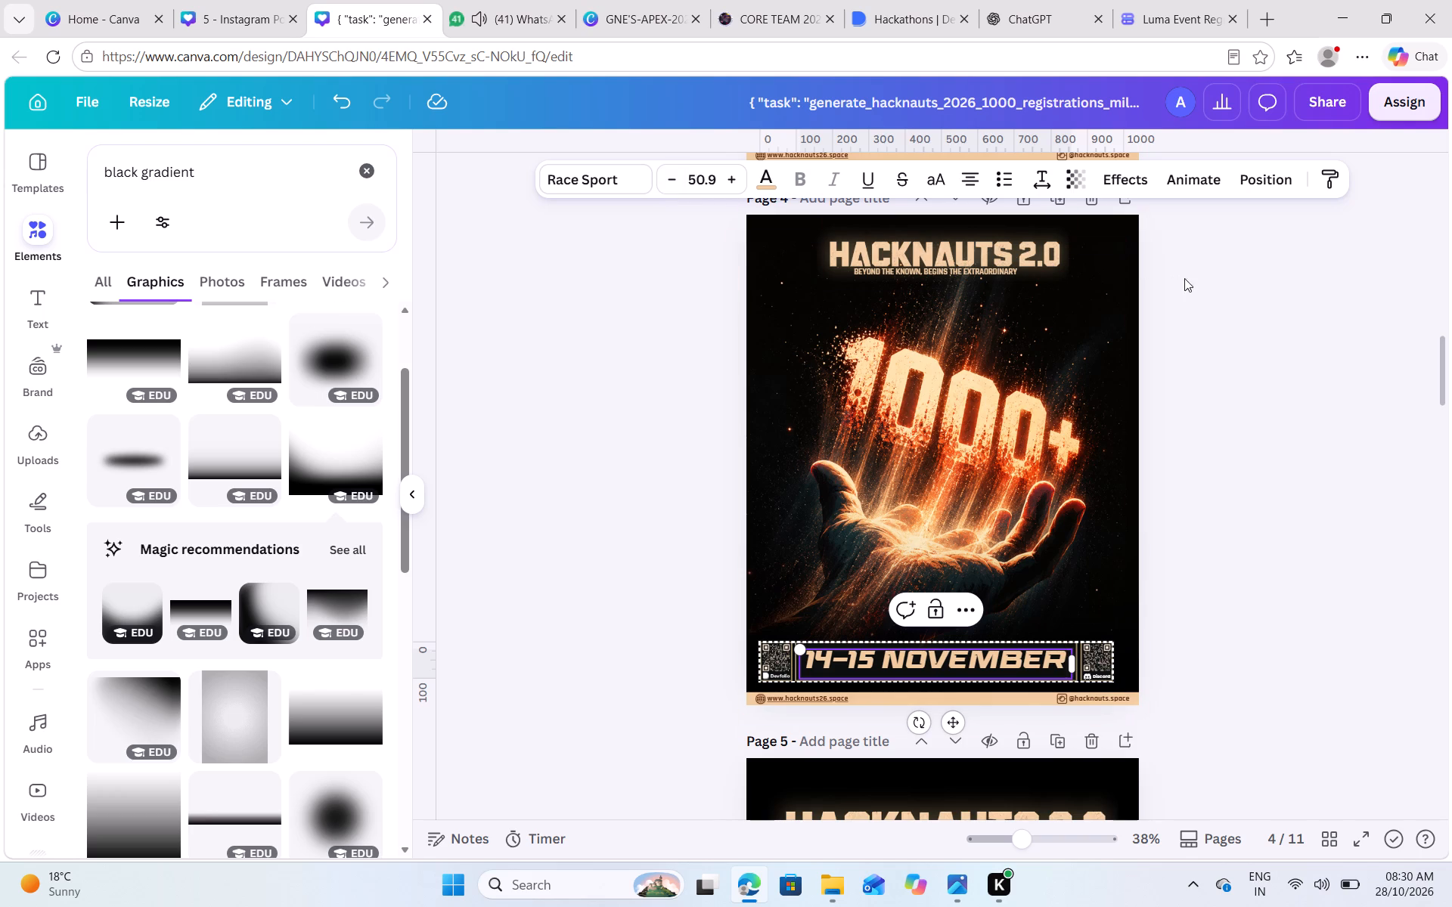
pyautogui.click(1220, 379)
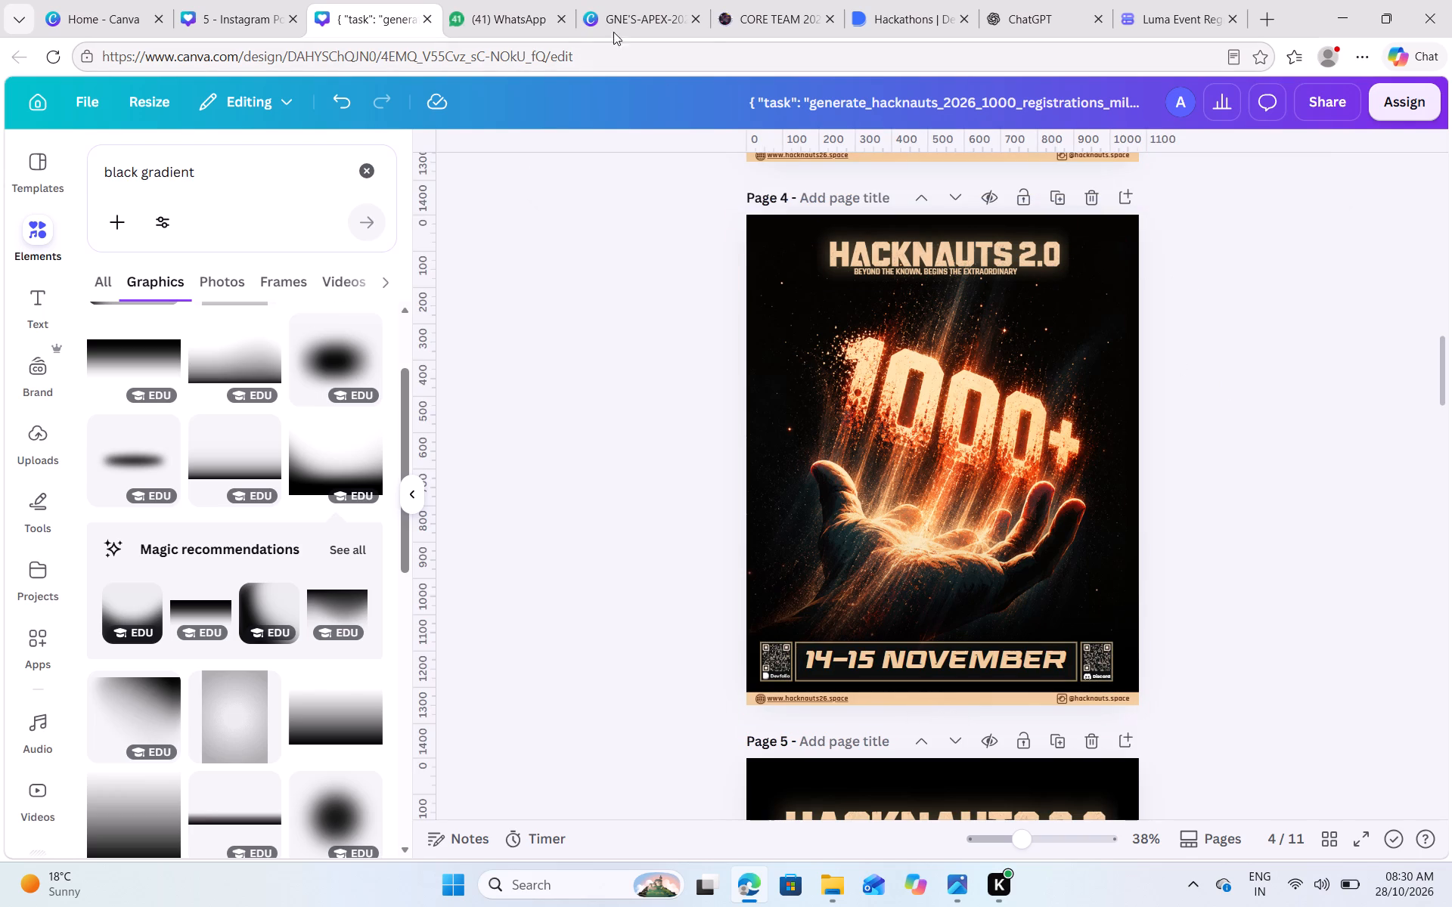
# Select the 14-15 NOVEMBER text inside page 4's grouped bottom banner.
pyautogui.click(993, 657)
pyautogui.click(977, 660)
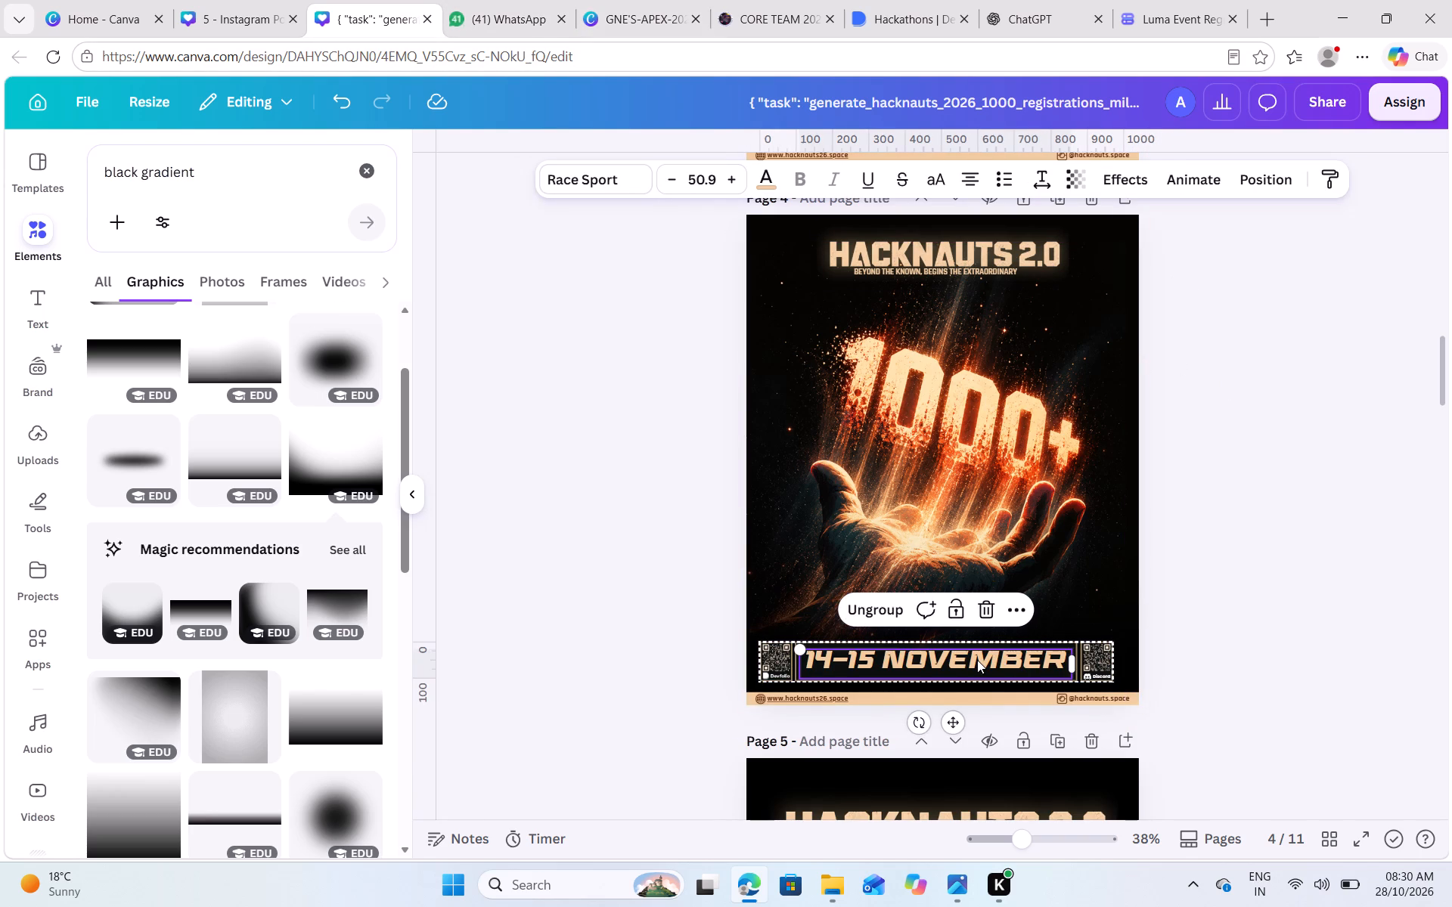
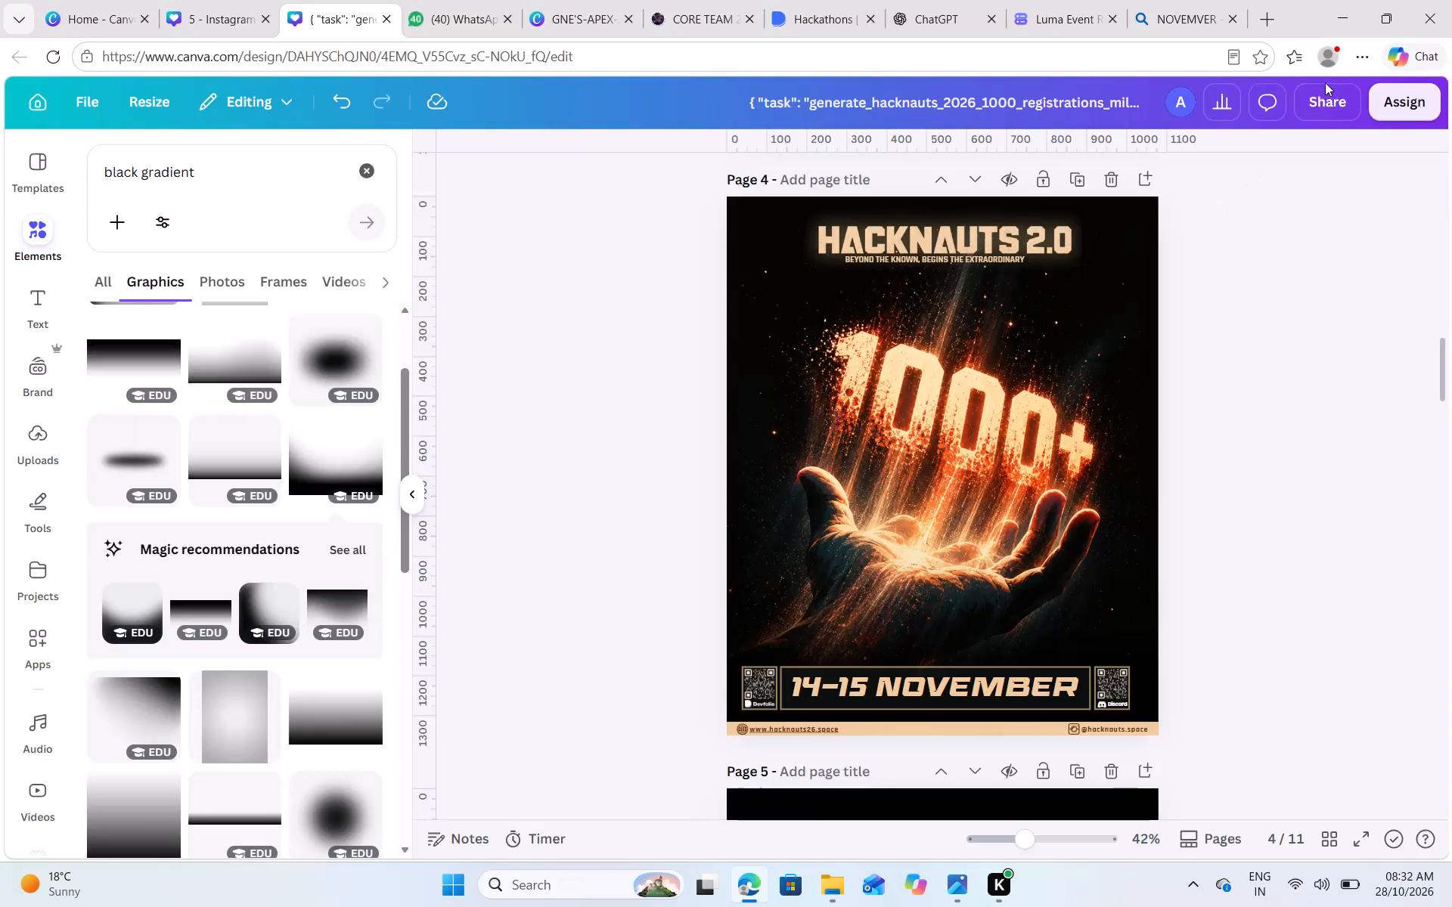
# Preview page 4 in full-screen presentation, compare it with the 800+ design on page 5, and return to the editor.
pyautogui.click(1323, 95)
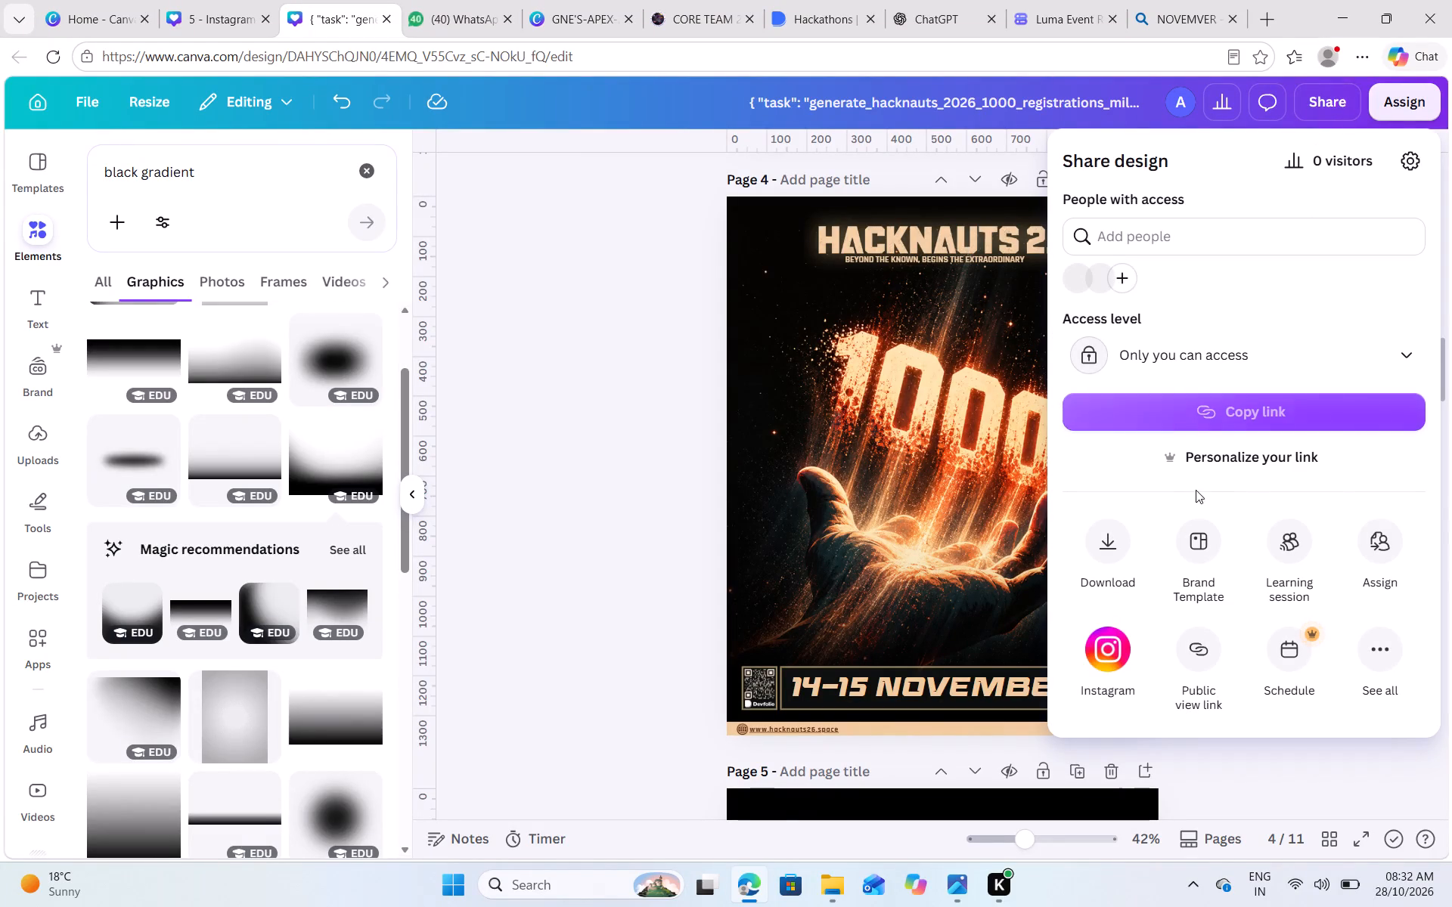
pyautogui.click(1376, 662)
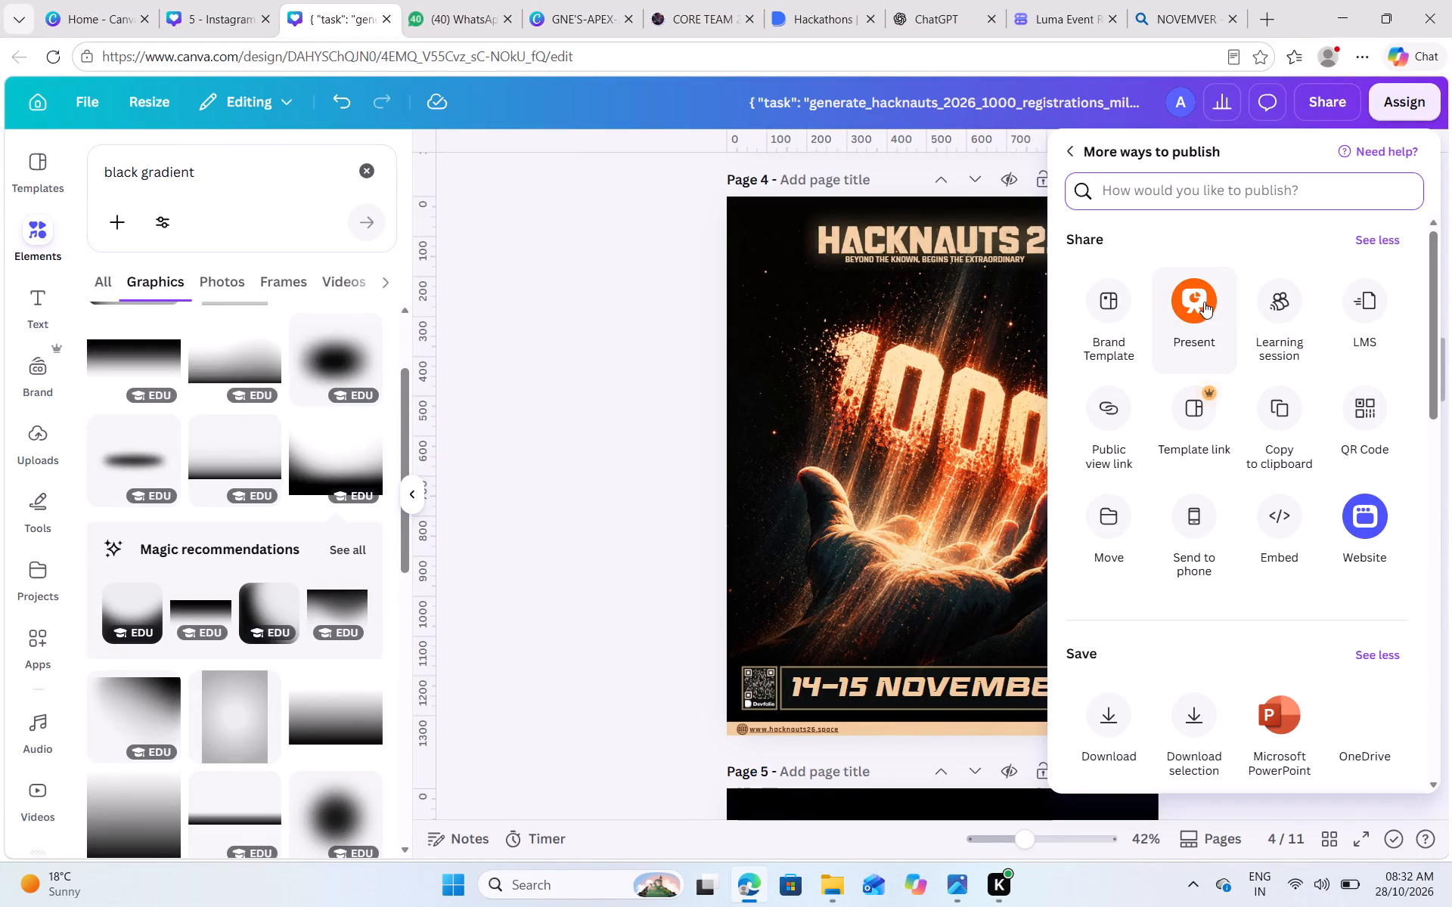
pyautogui.click(1204, 299)
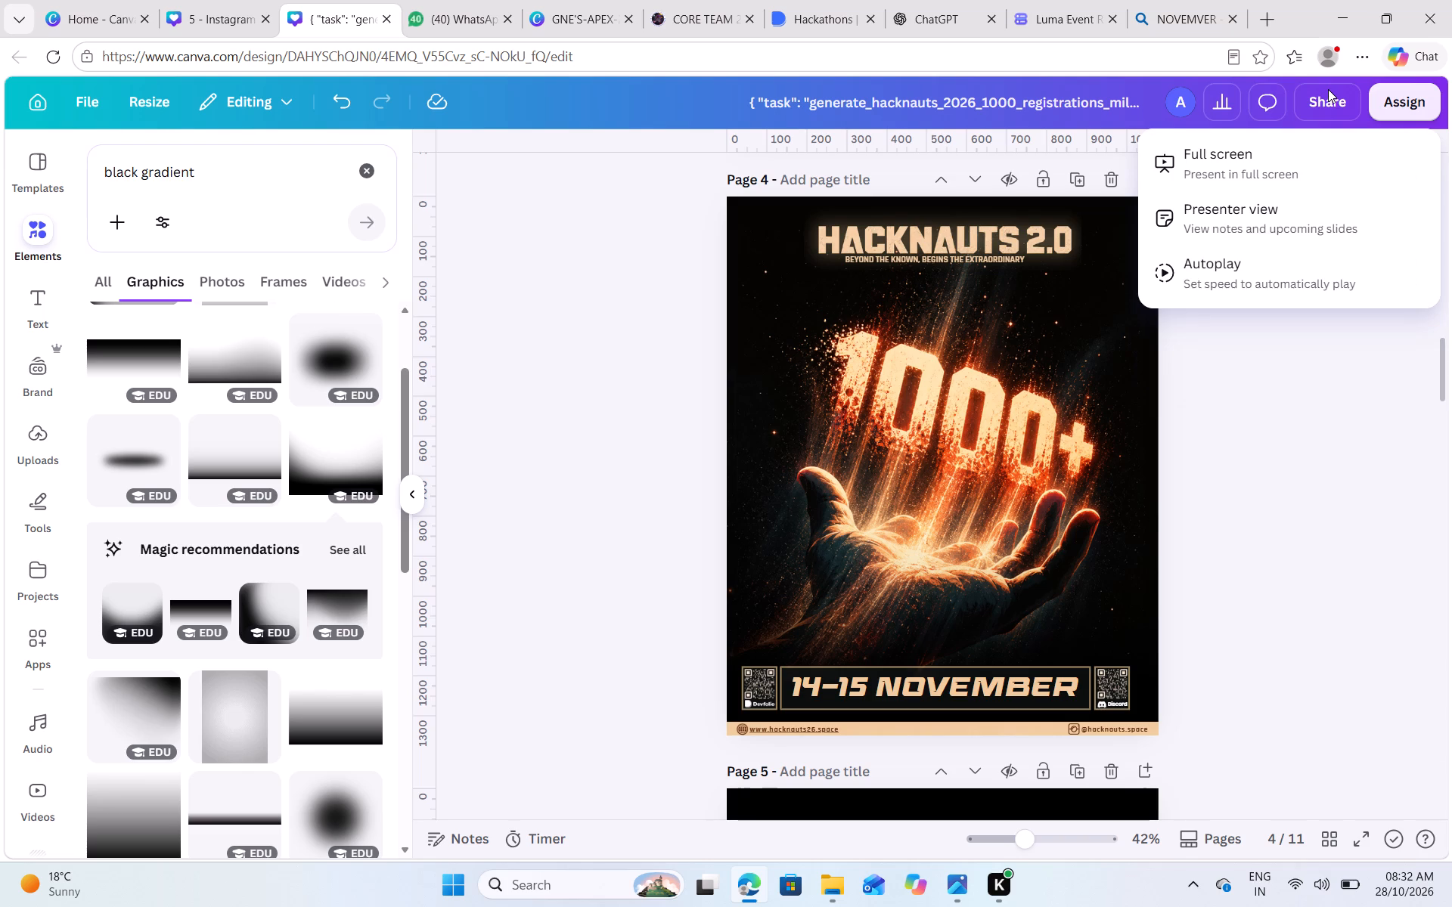
pyautogui.click(1270, 154)
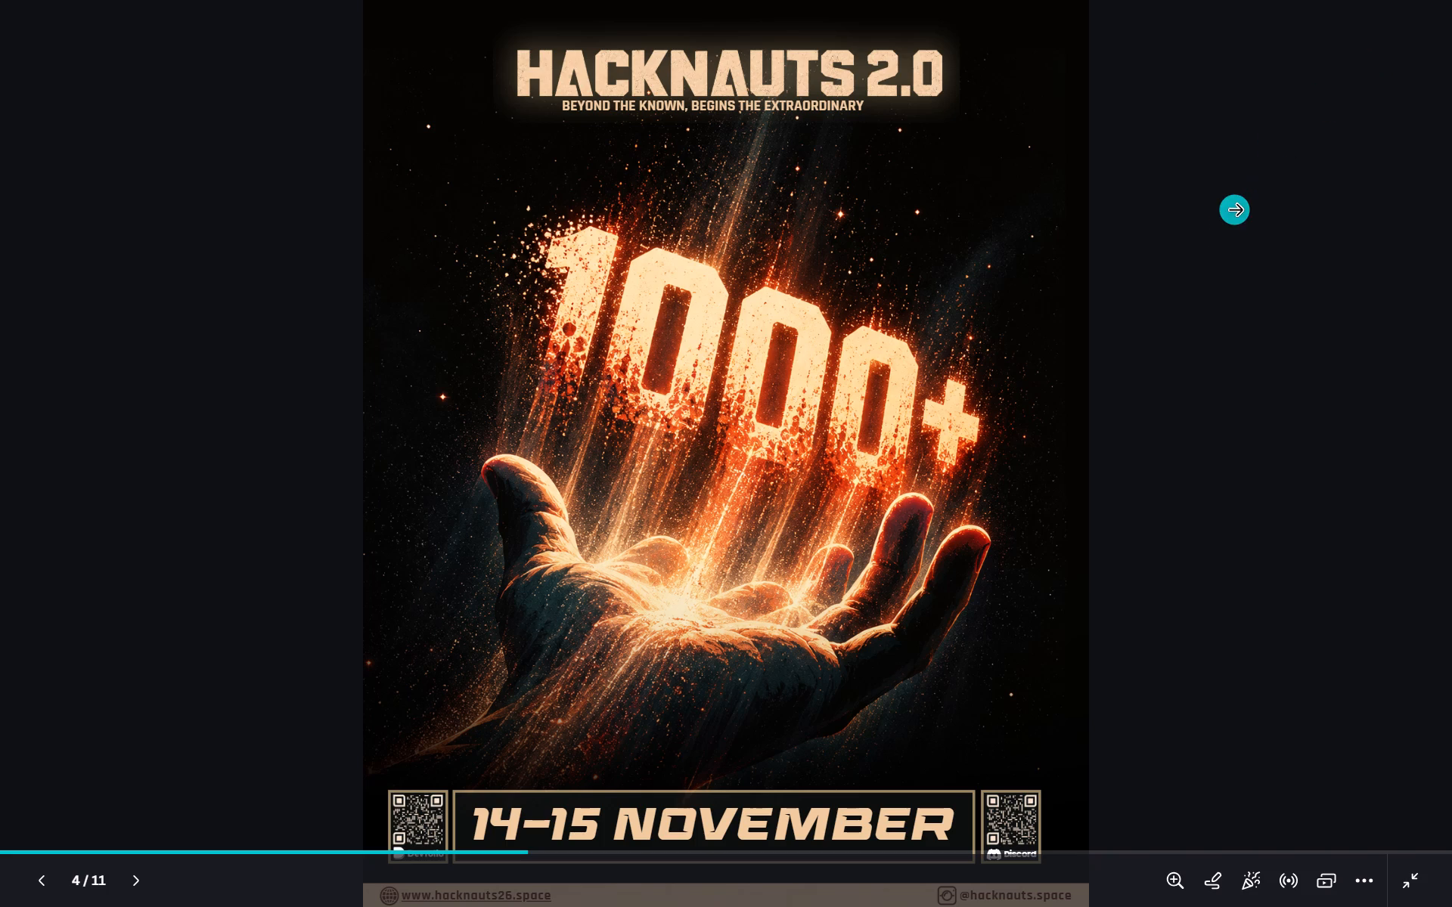
pyautogui.click(1215, 248)
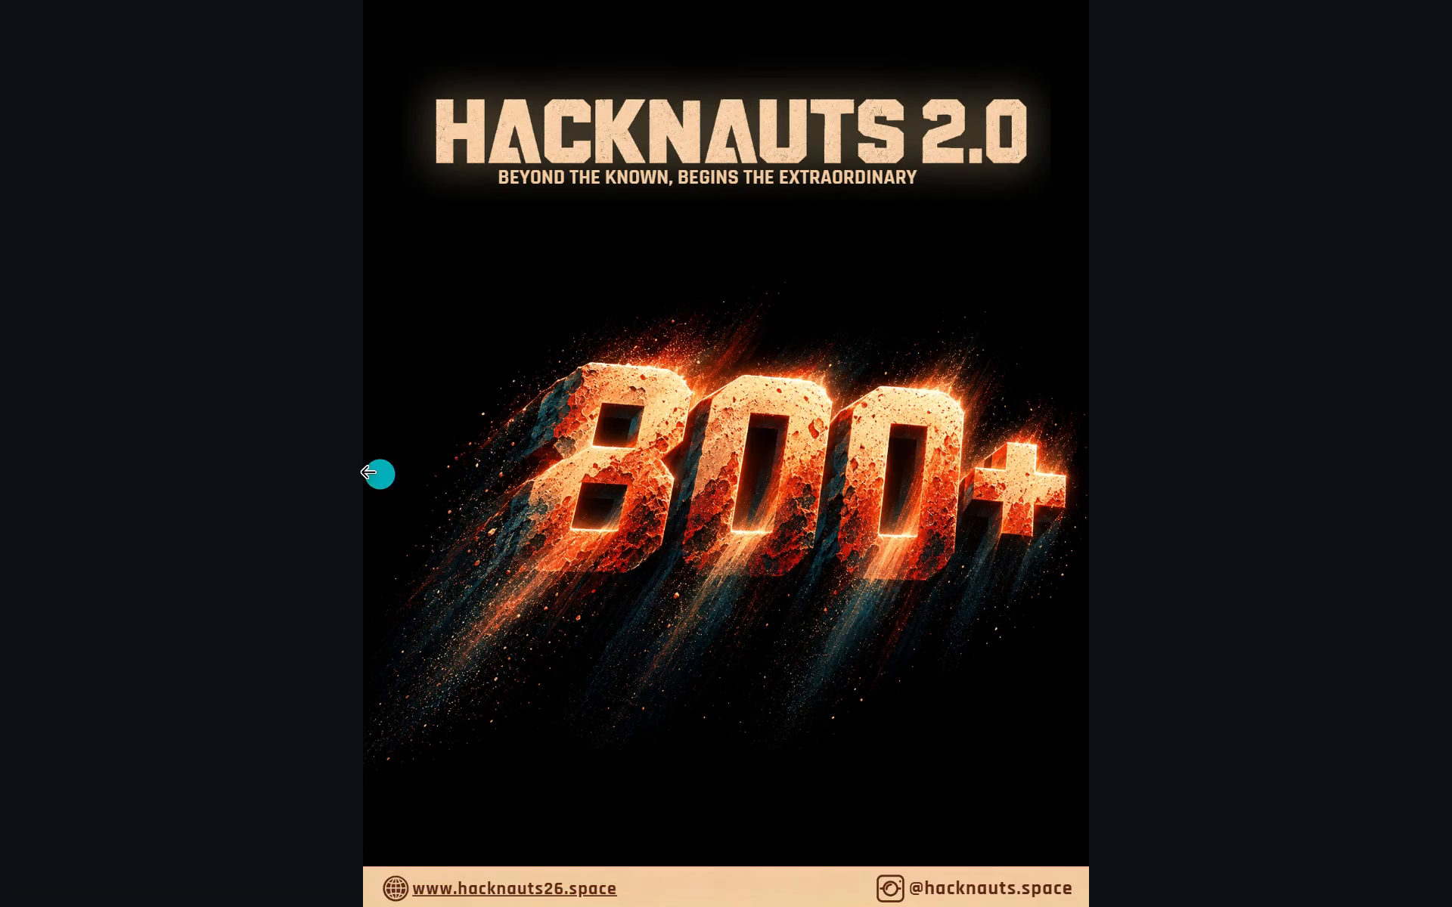
pyautogui.click(339, 473)
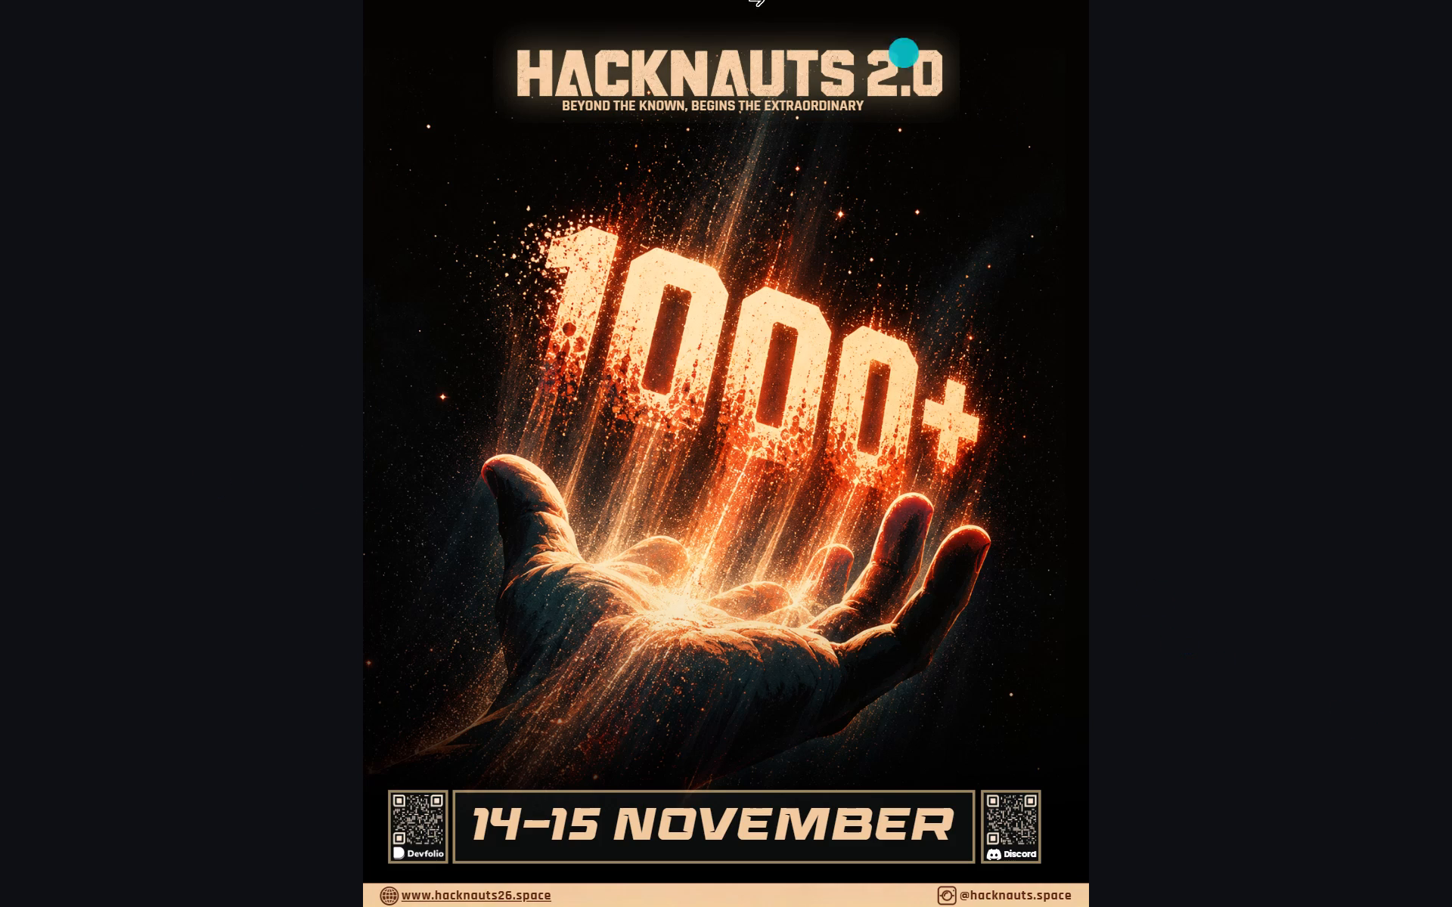
pyautogui.click(715, 58)
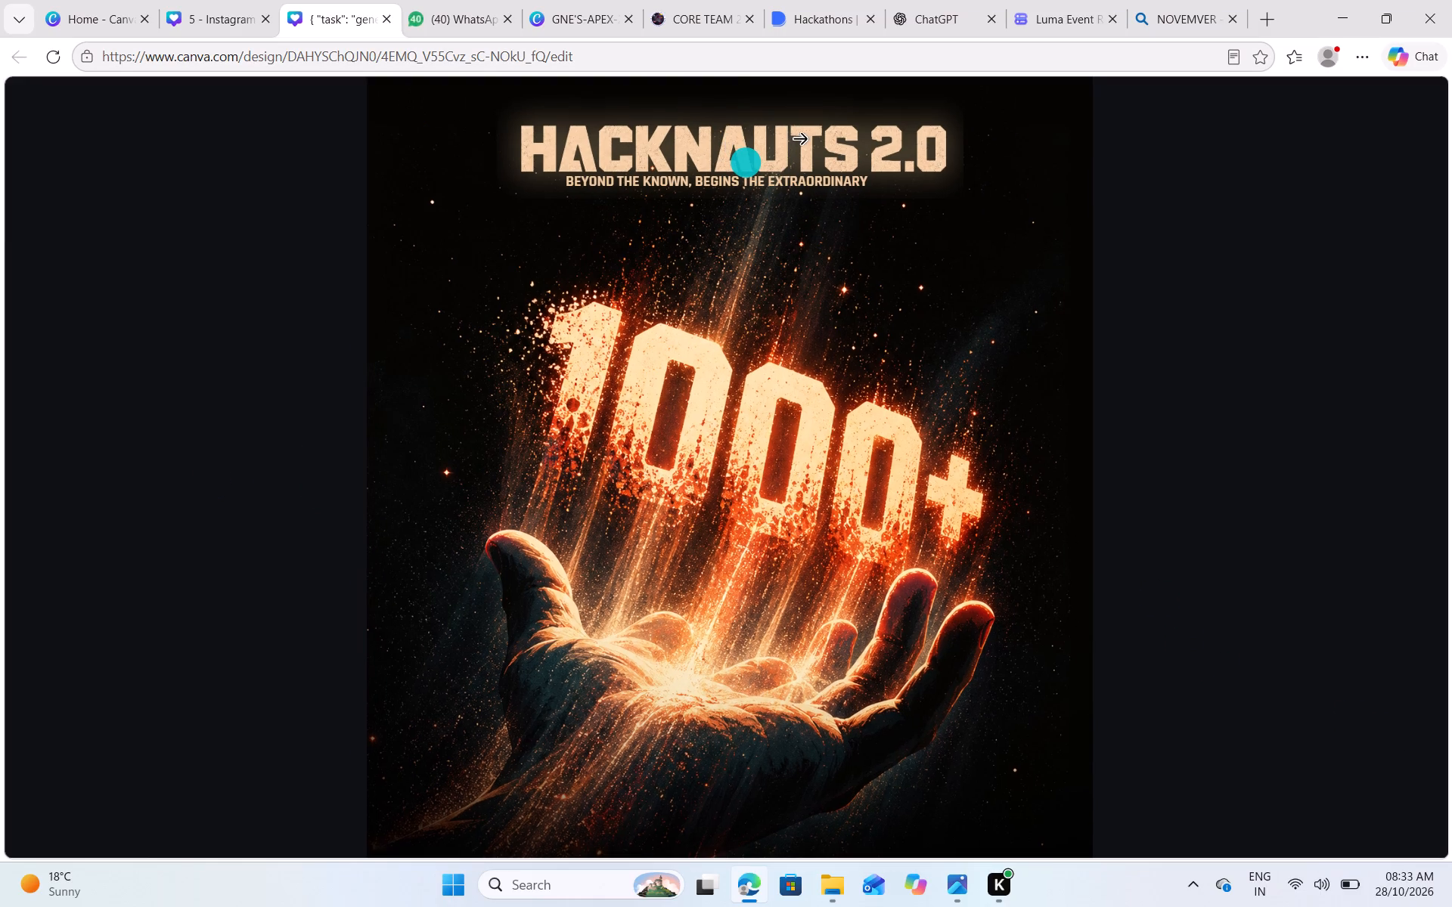
# Review the poster designs on pages 1 to 3, examining the SIGNALS DETECTED caption on page 1 for reference.
pyautogui.scroll(-1, 1072, 565)
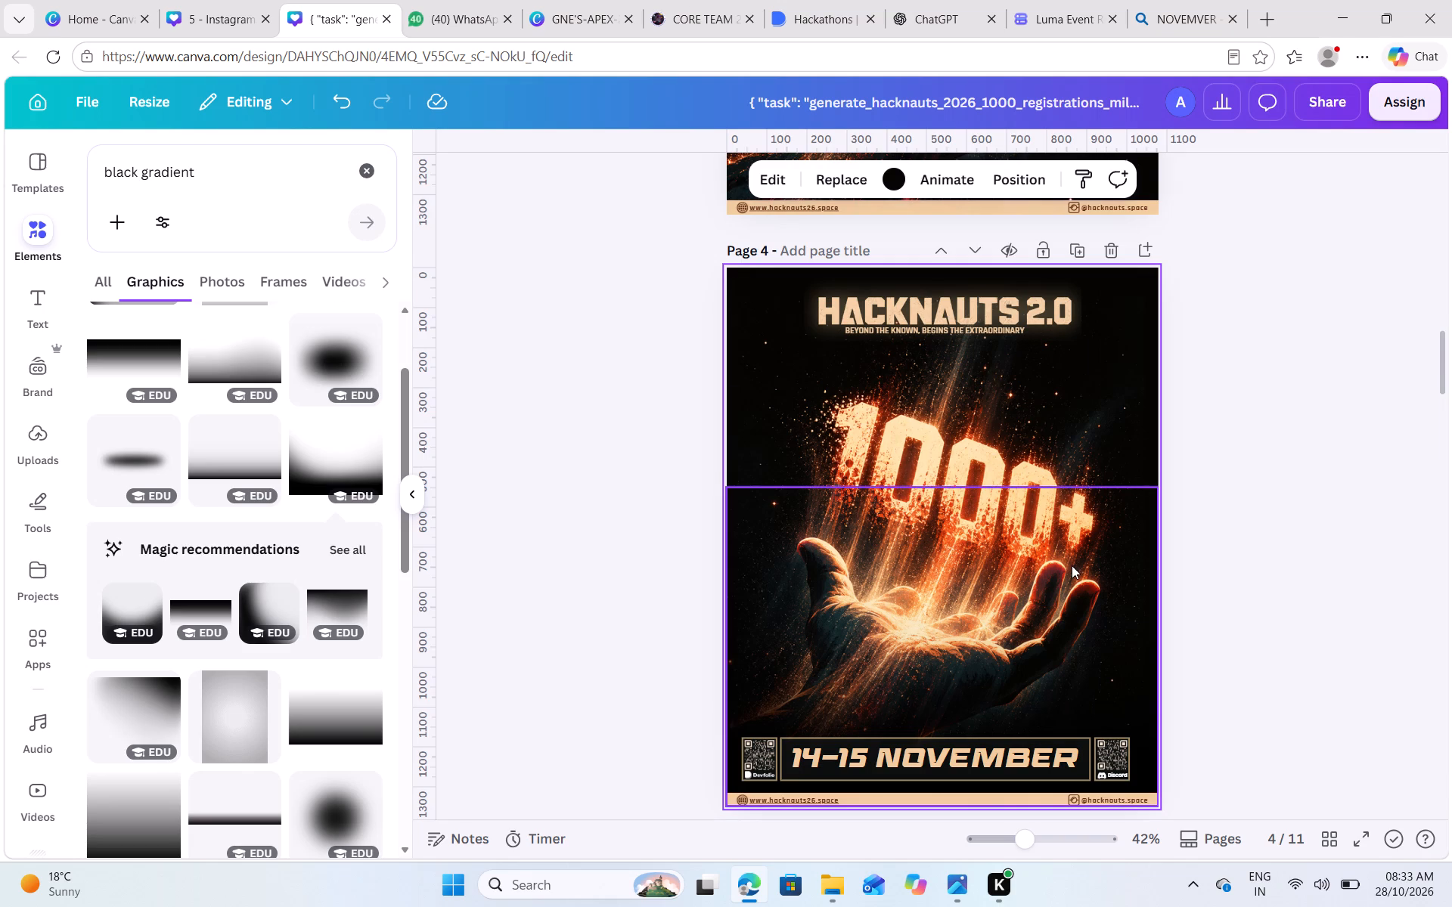
pyautogui.scroll(-1, 1072, 565)
pyautogui.scroll(1, 979, 476)
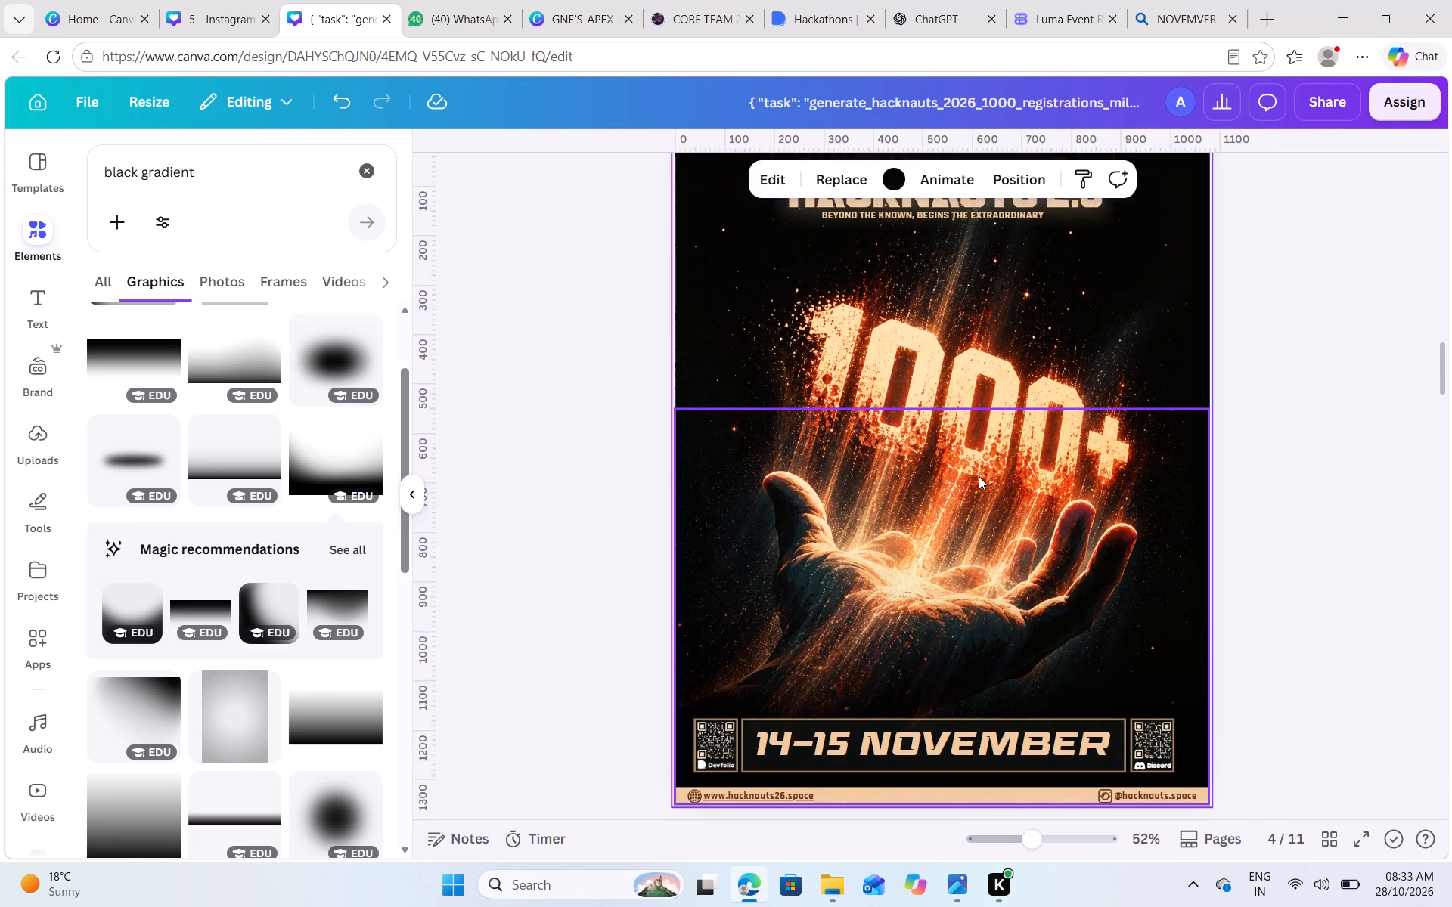
pyautogui.scroll(5, 979, 476)
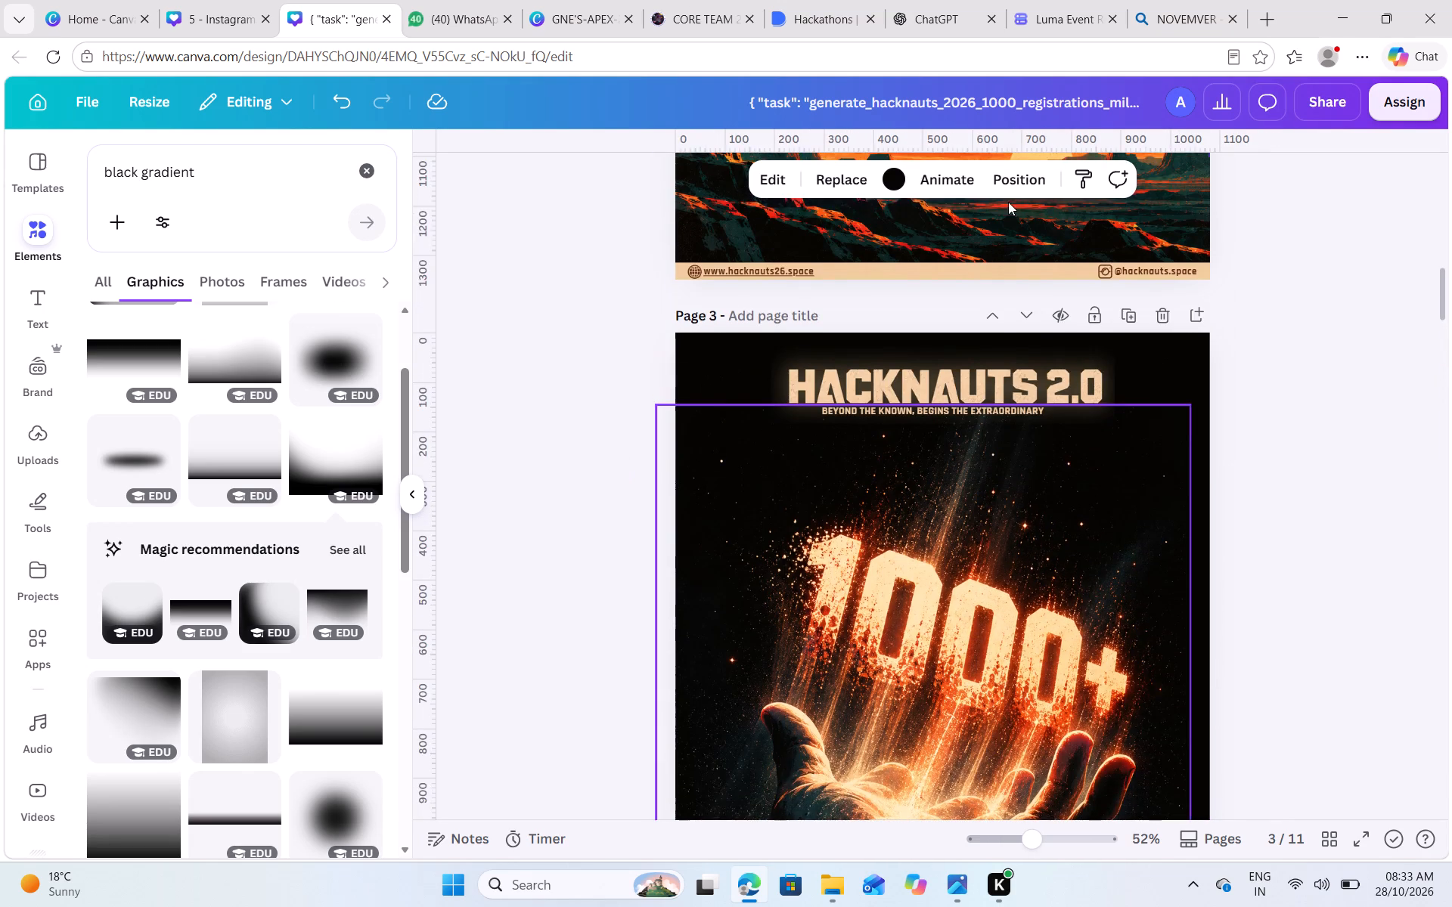
pyautogui.scroll(7, 1008, 202)
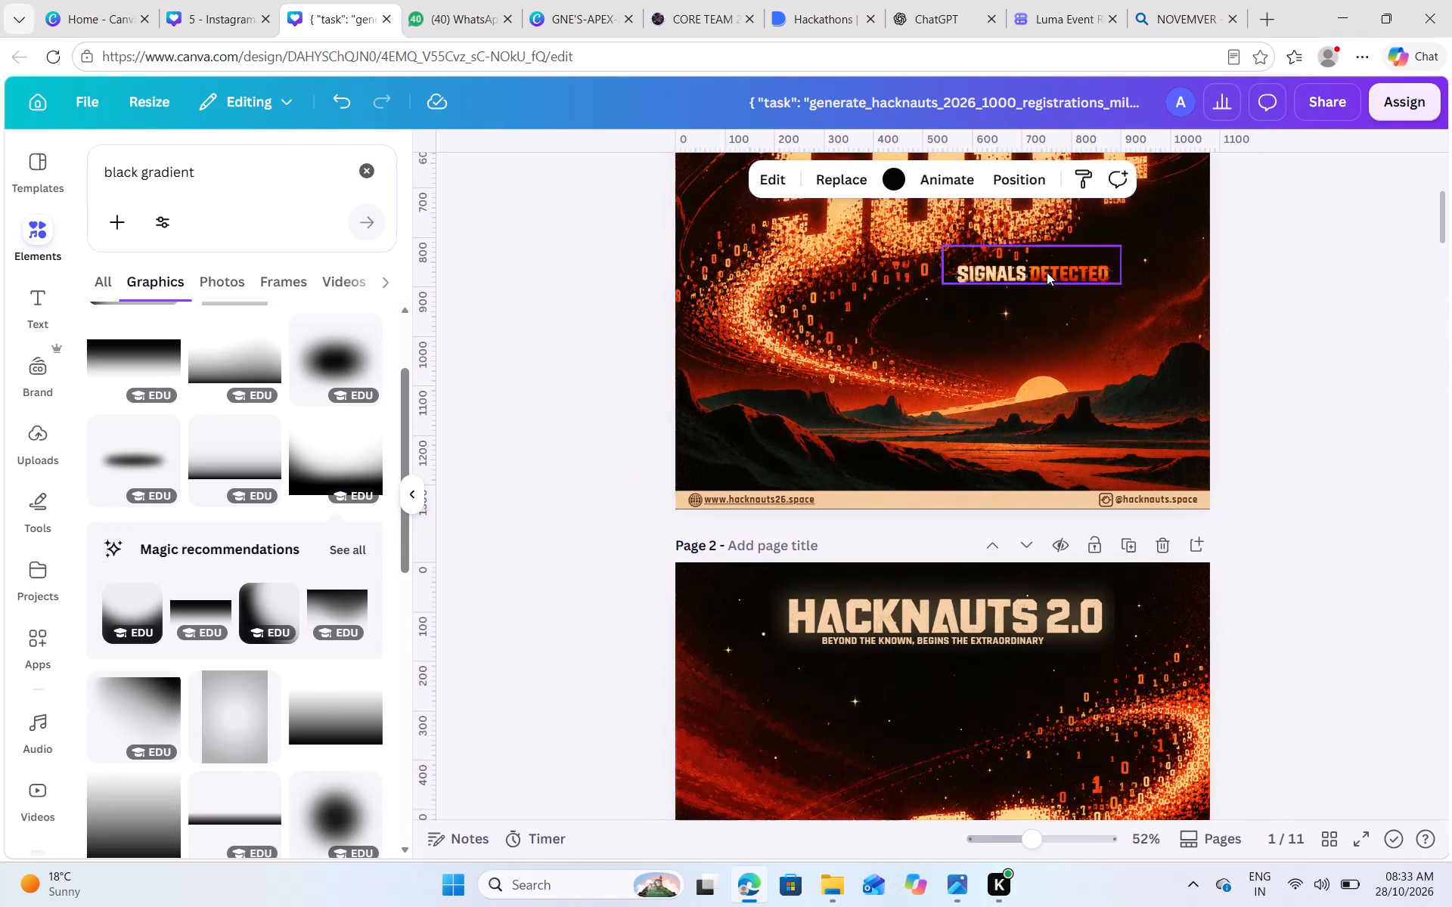
pyautogui.doubleClick(1051, 268)
pyautogui.click(1280, 315)
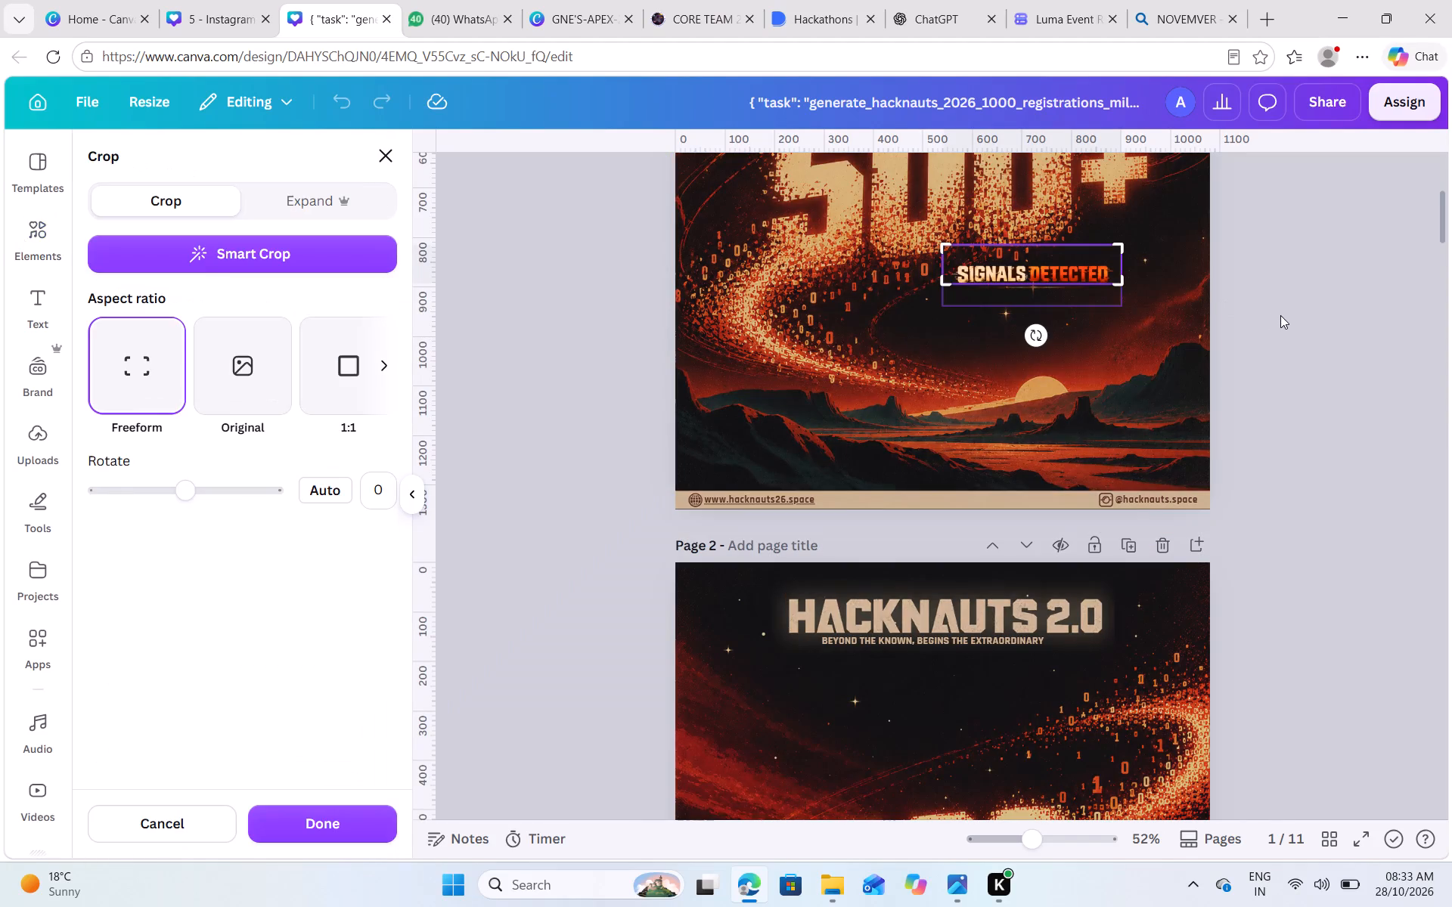
pyautogui.scroll(-3, 1207, 343)
pyautogui.click(1207, 343)
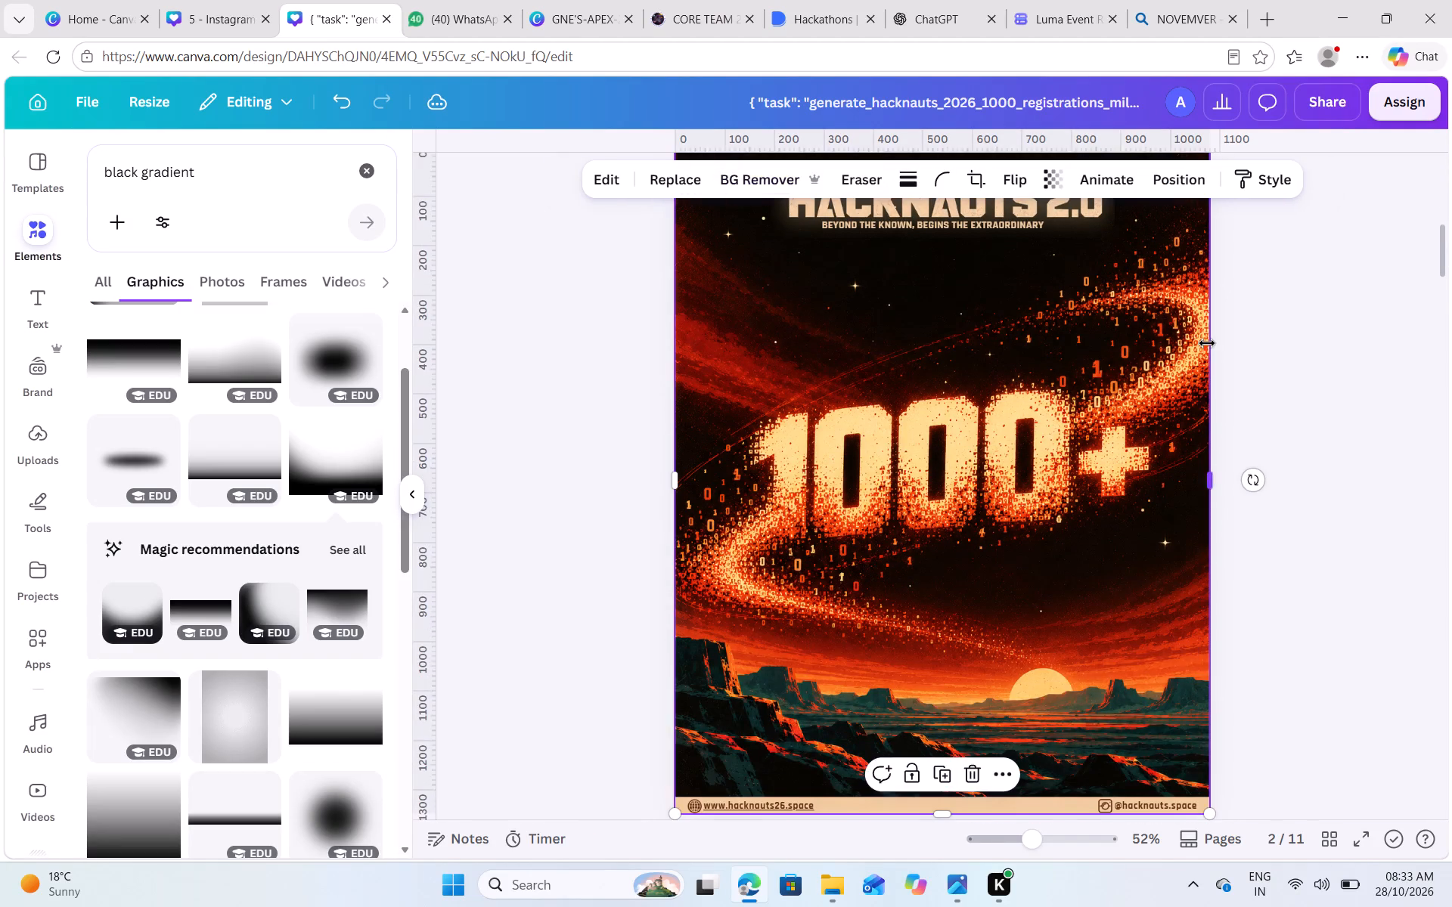
# Duplicate page 4's 14–15 NOVEMBER text, place the copy above the banner, and change its wording to REGISTRATIONS.
pyautogui.scroll(-7, 1207, 343)
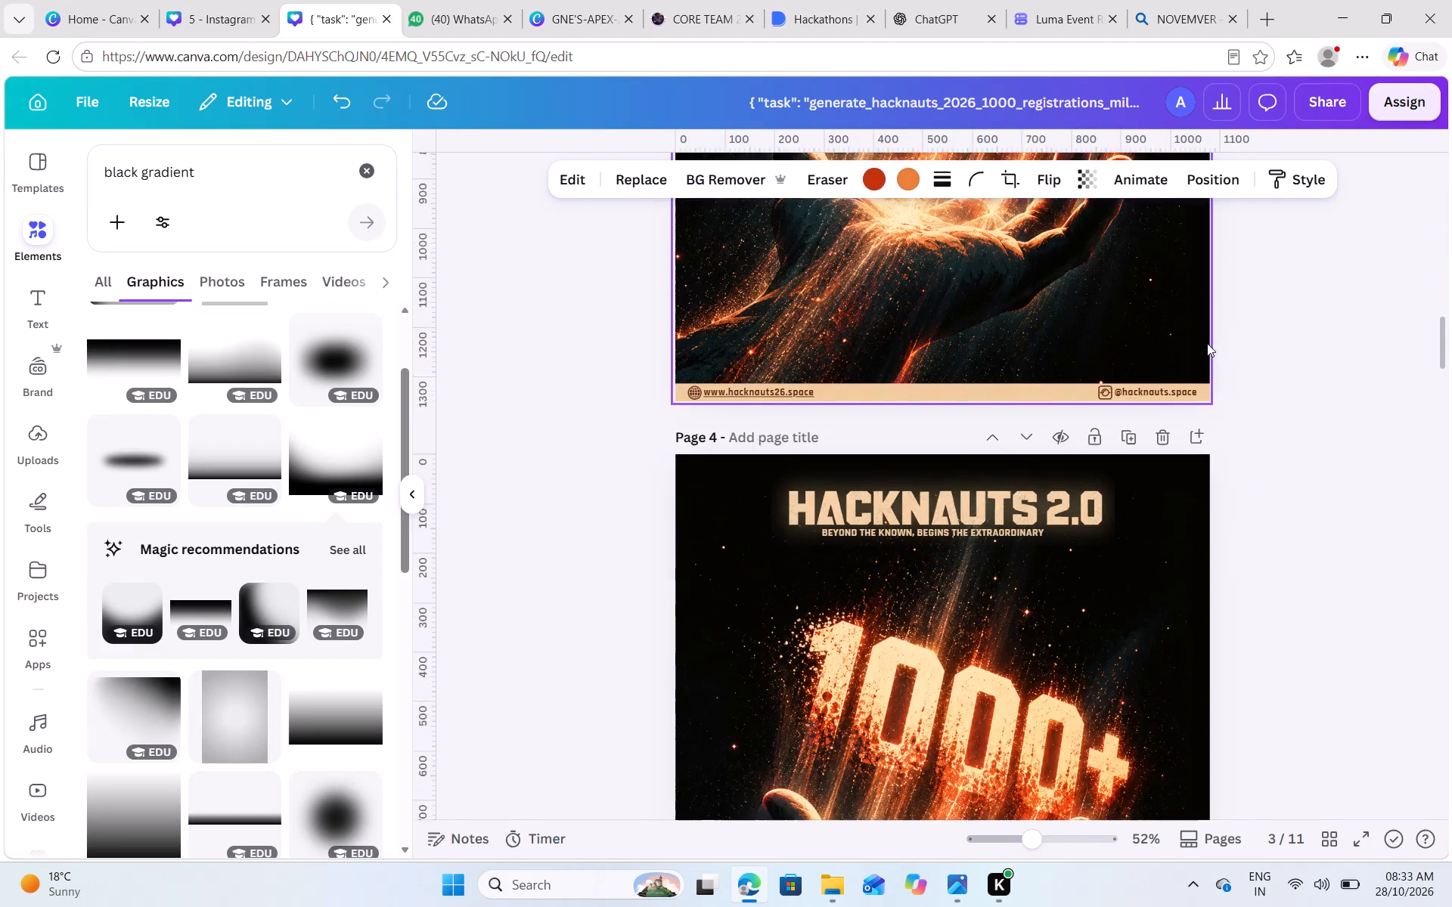
pyautogui.scroll(-3, 1207, 343)
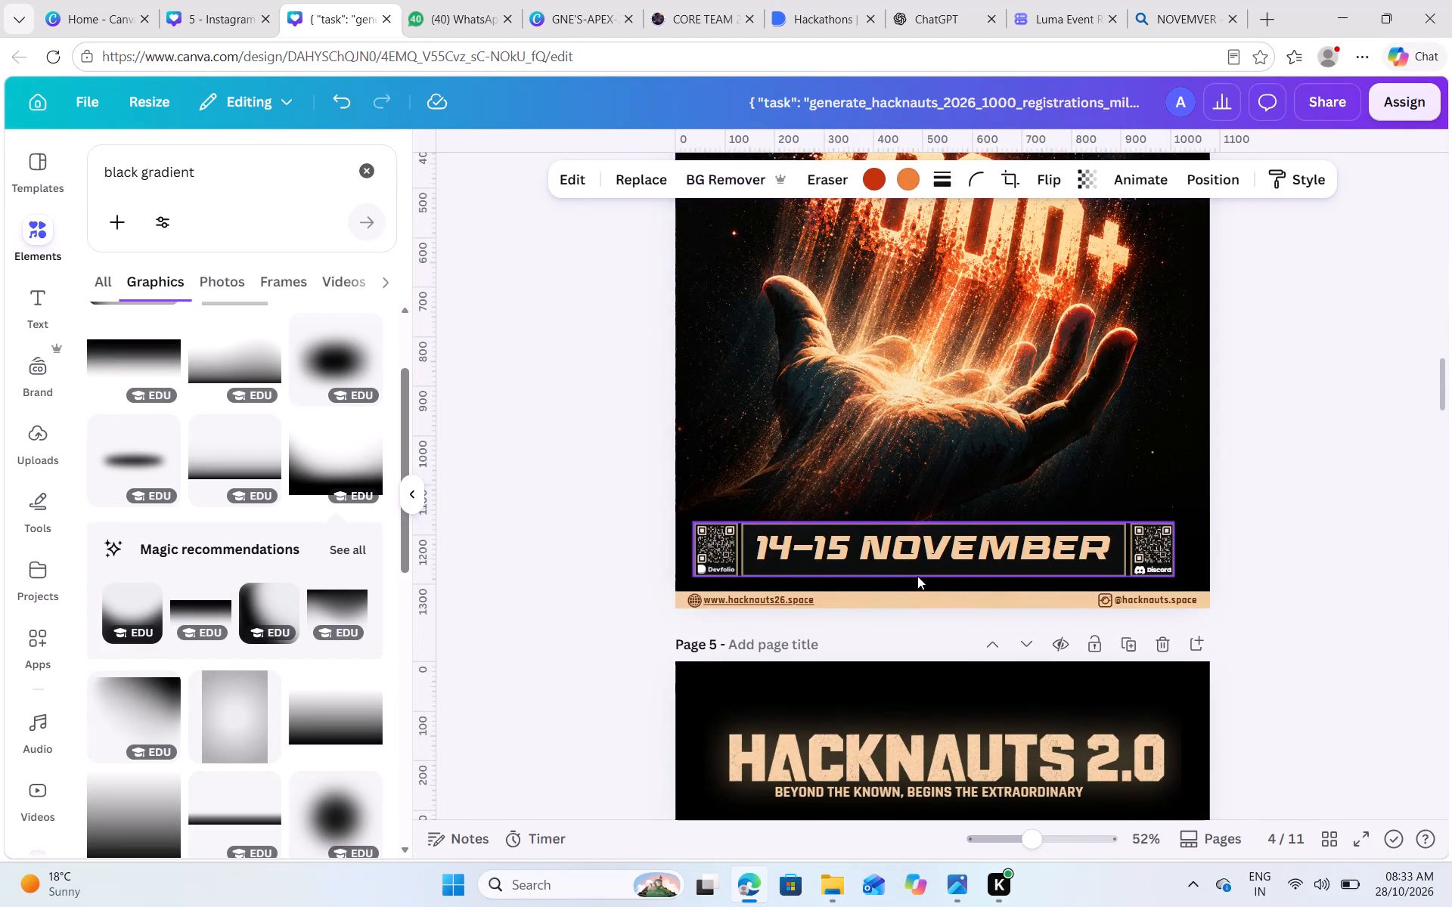
pyautogui.click(934, 531)
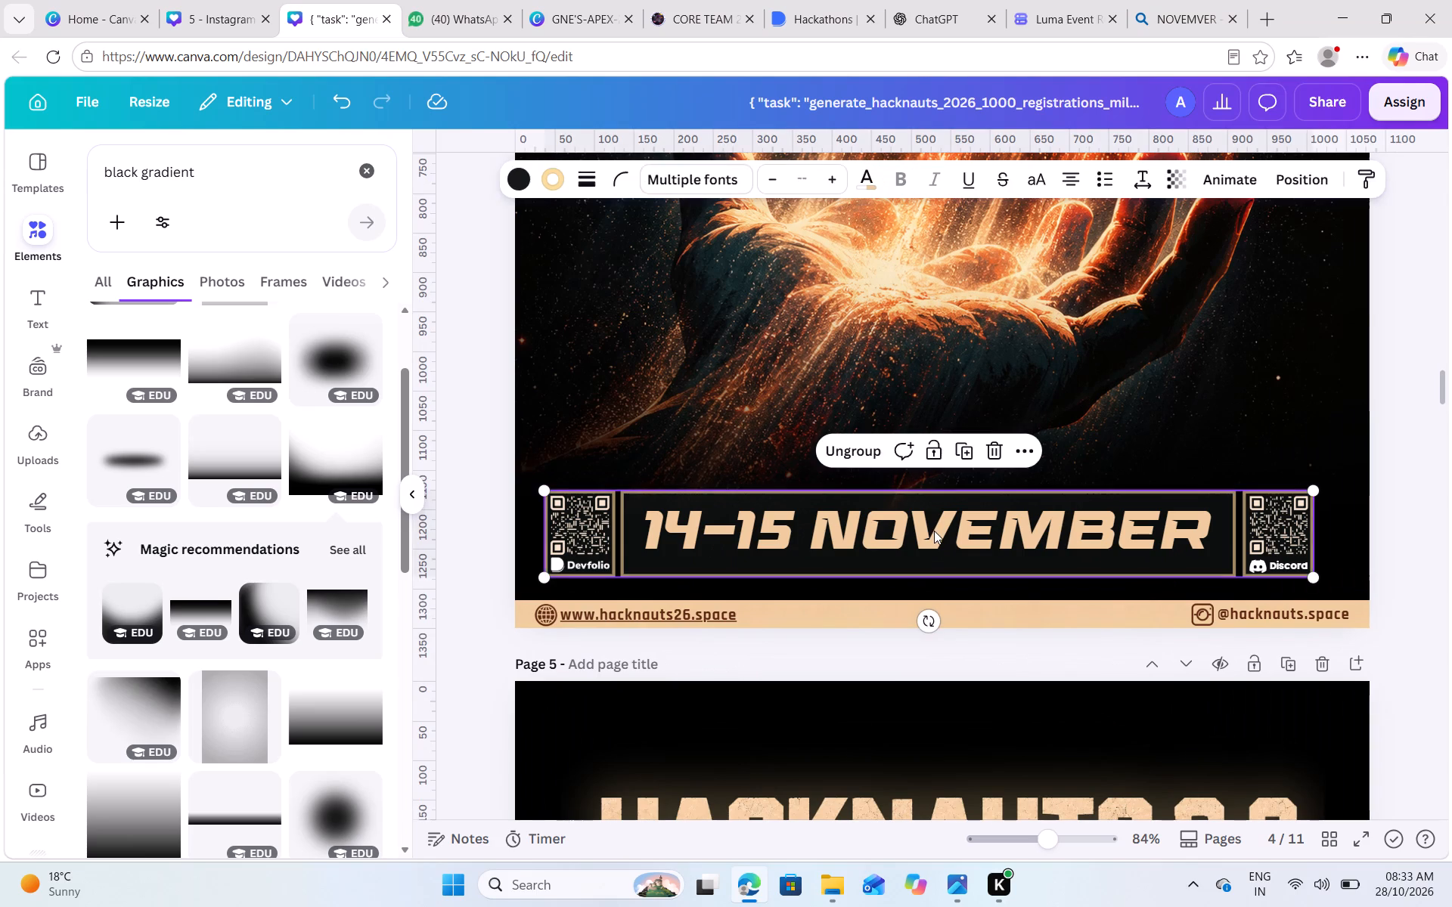
pyautogui.click(934, 534)
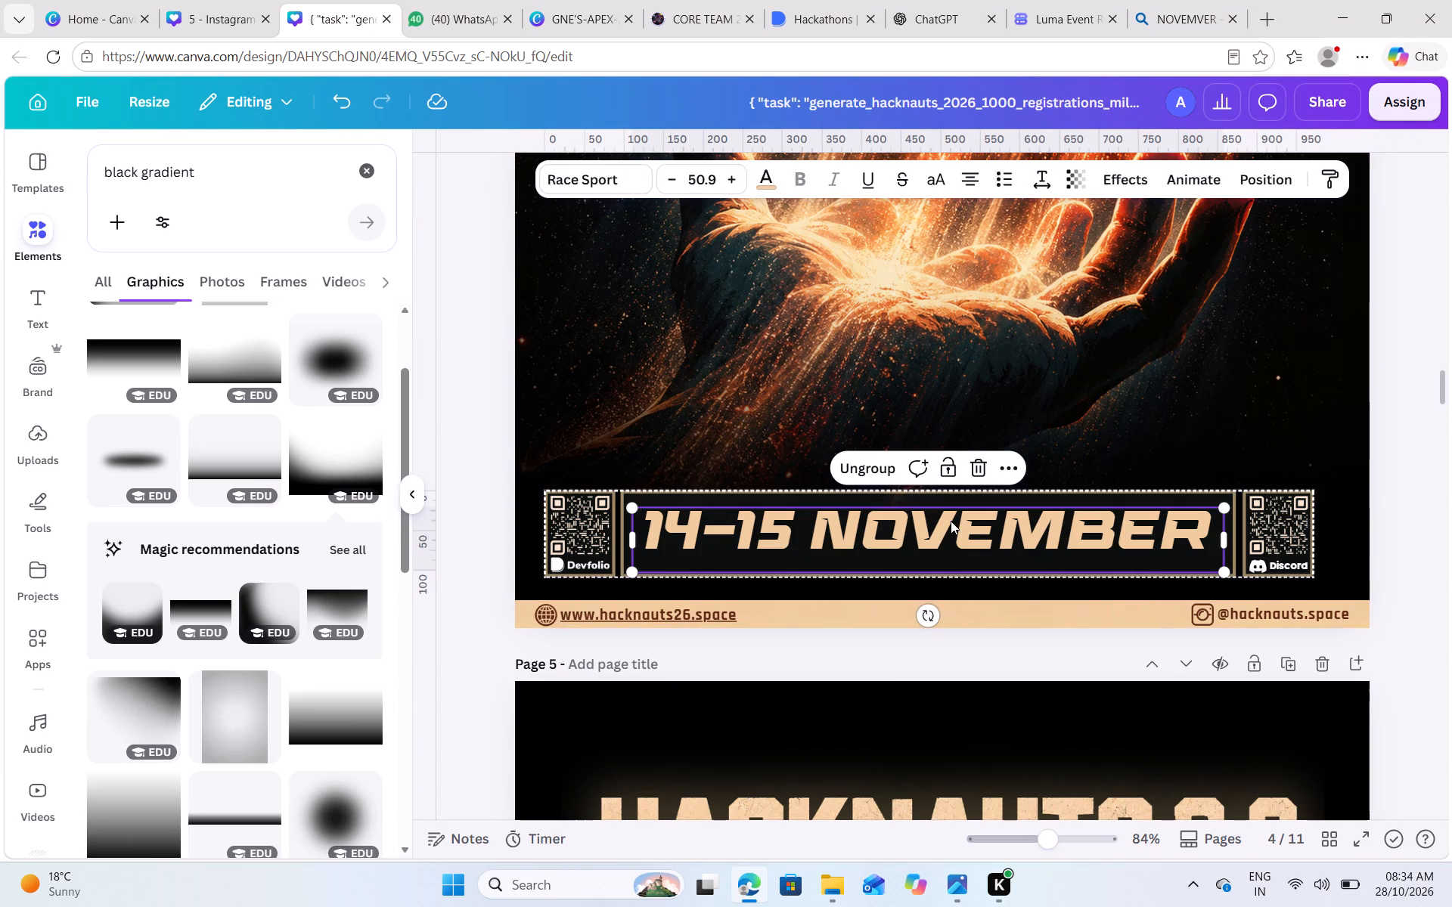
pyautogui.hotkey('ctrl', 'c')
pyautogui.hotkey('ctrl', 'v')
pyautogui.moveTo(1002, 553); pyautogui.dragTo(990, 440)
pyautogui.doubleClick(951, 434)
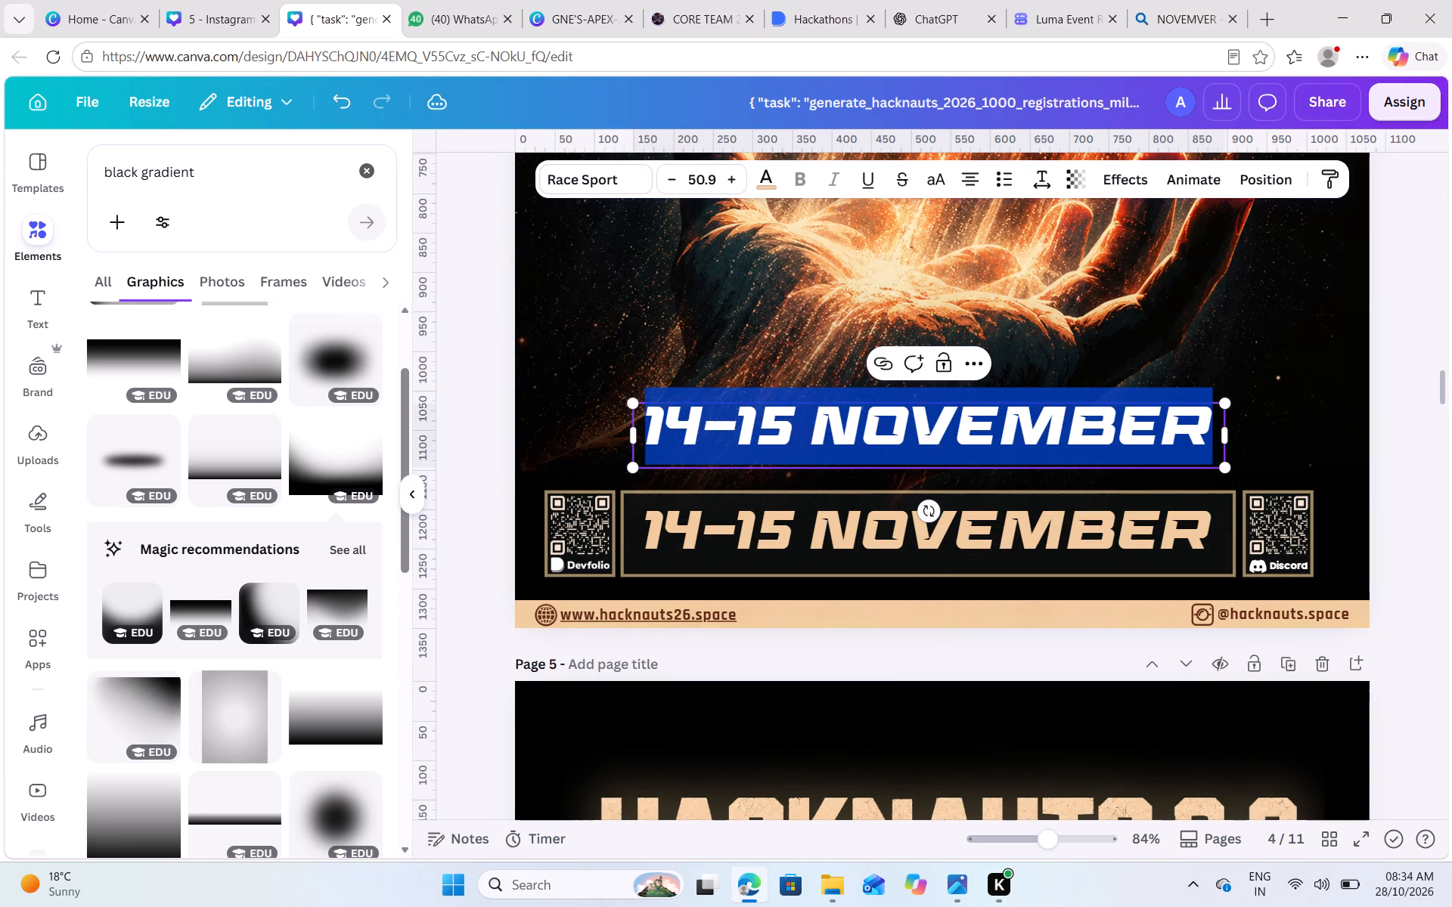
pyautogui.write('RE')
pyautogui.write('GIS')
pyautogui.write('TRA')
pyautogui.write('TIONS')
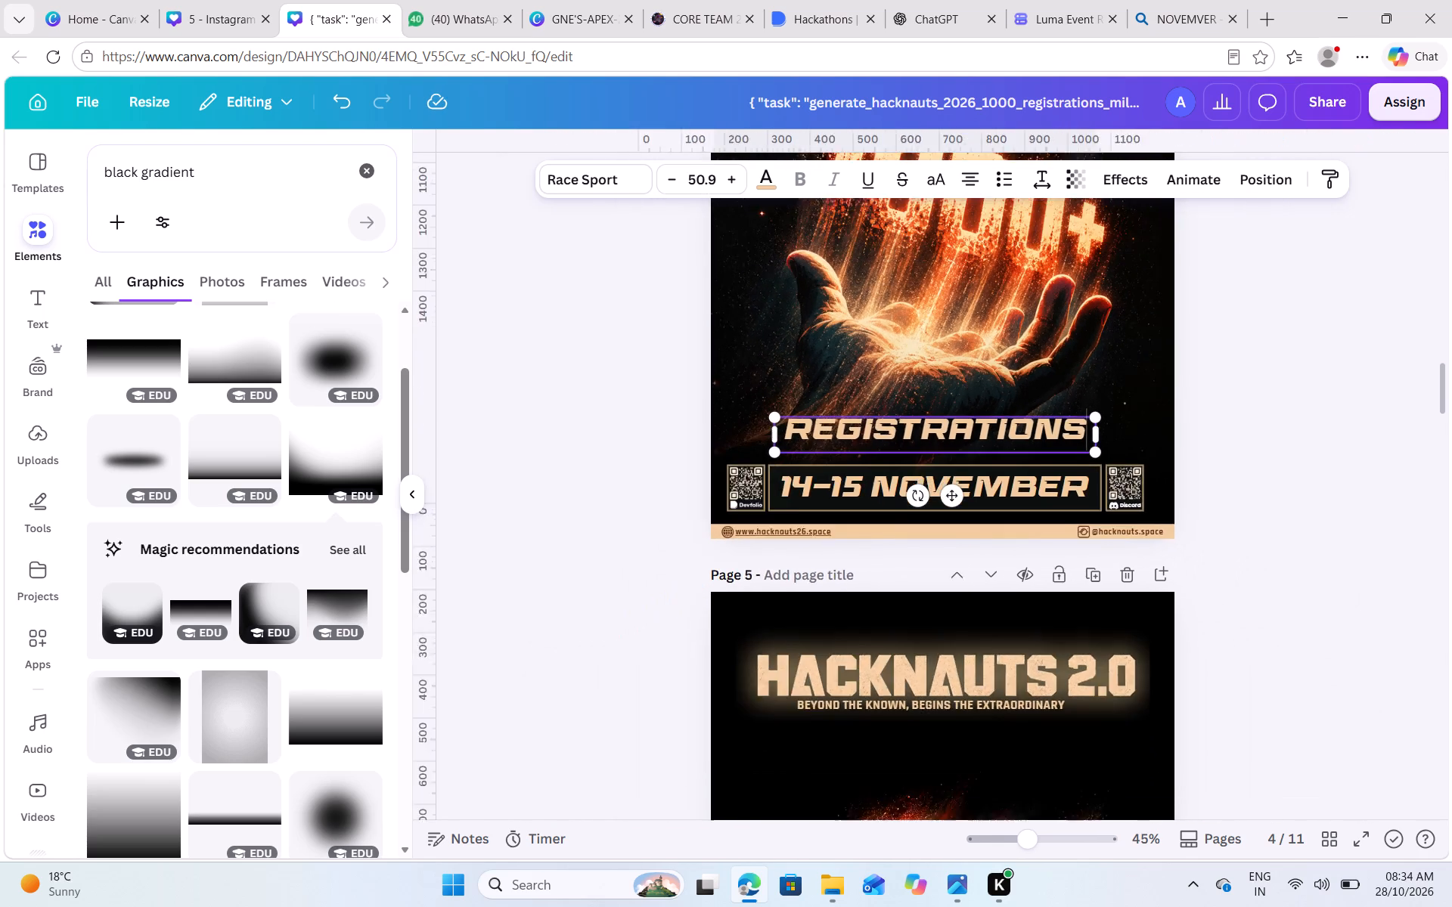
# Set the REGISTRATIONS text's font size to 40.
pyautogui.scroll(1, 951, 434)
pyautogui.click(696, 175)
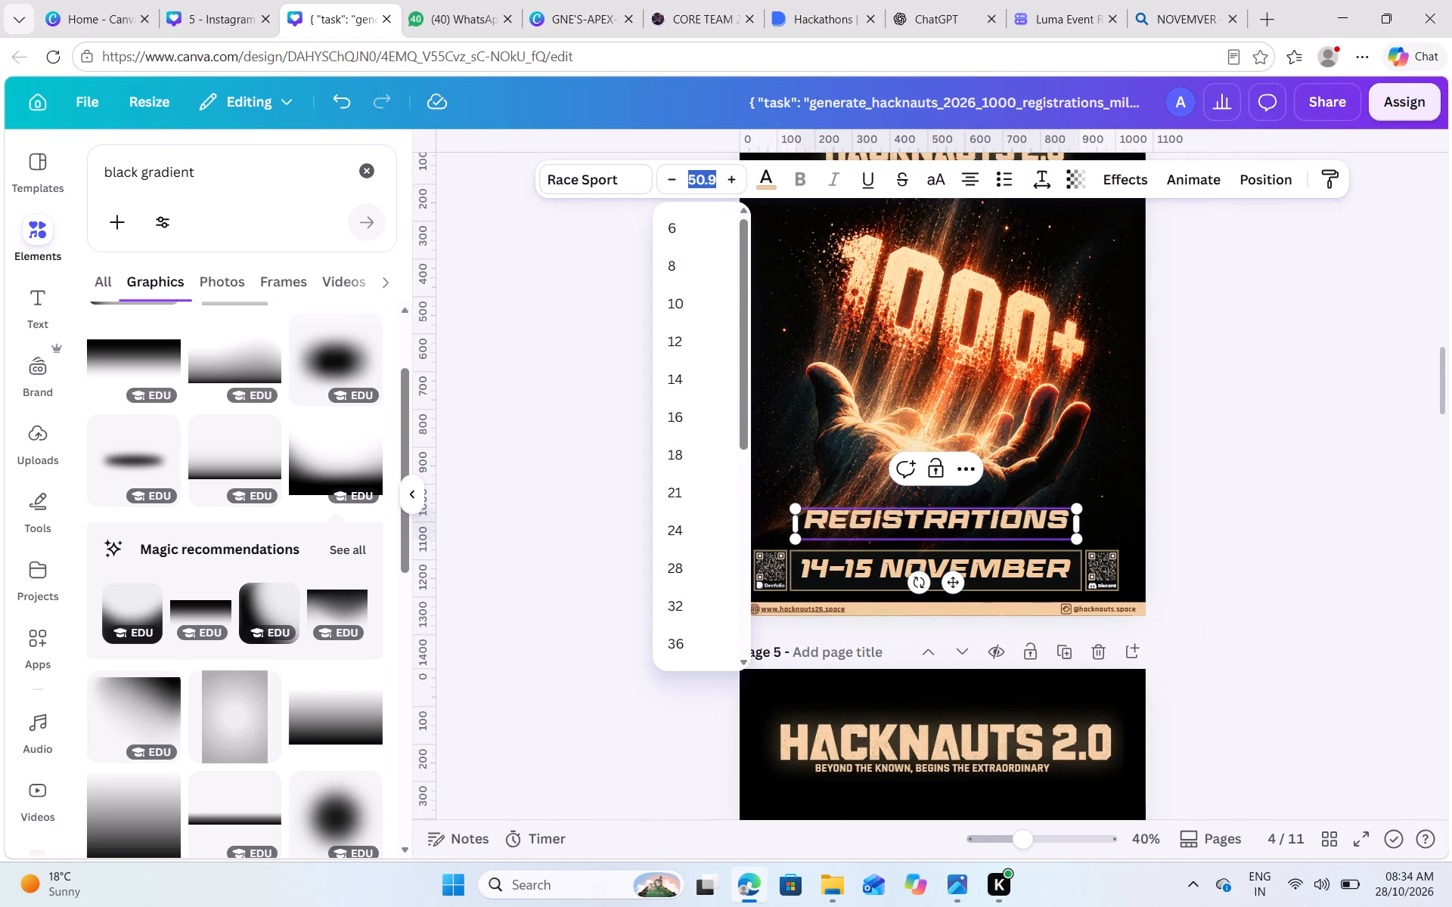
pyautogui.write('40')
pyautogui.press('Return')
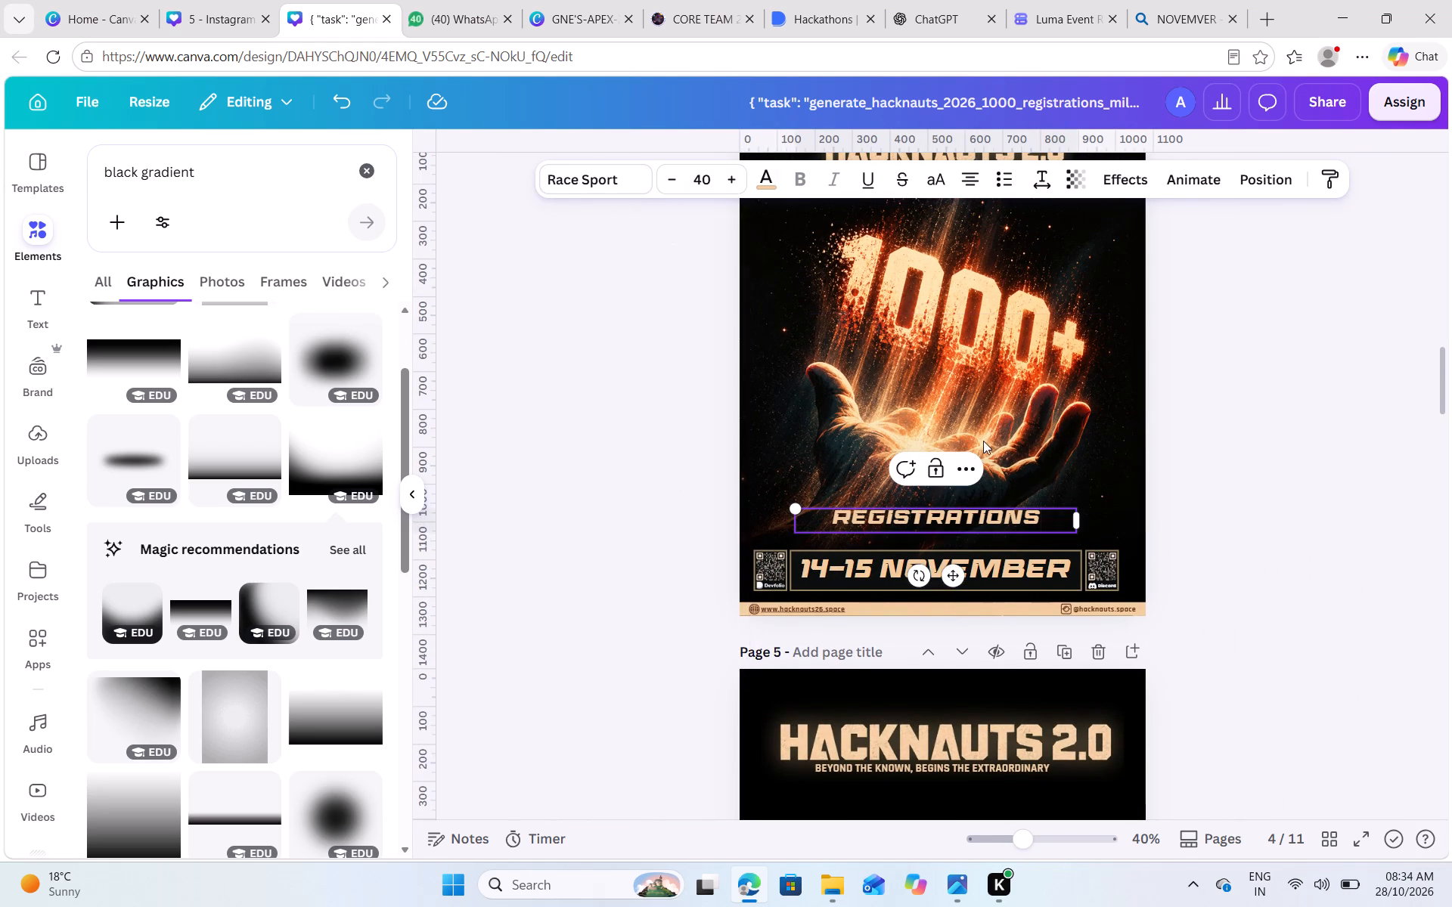
pyautogui.click(1201, 490)
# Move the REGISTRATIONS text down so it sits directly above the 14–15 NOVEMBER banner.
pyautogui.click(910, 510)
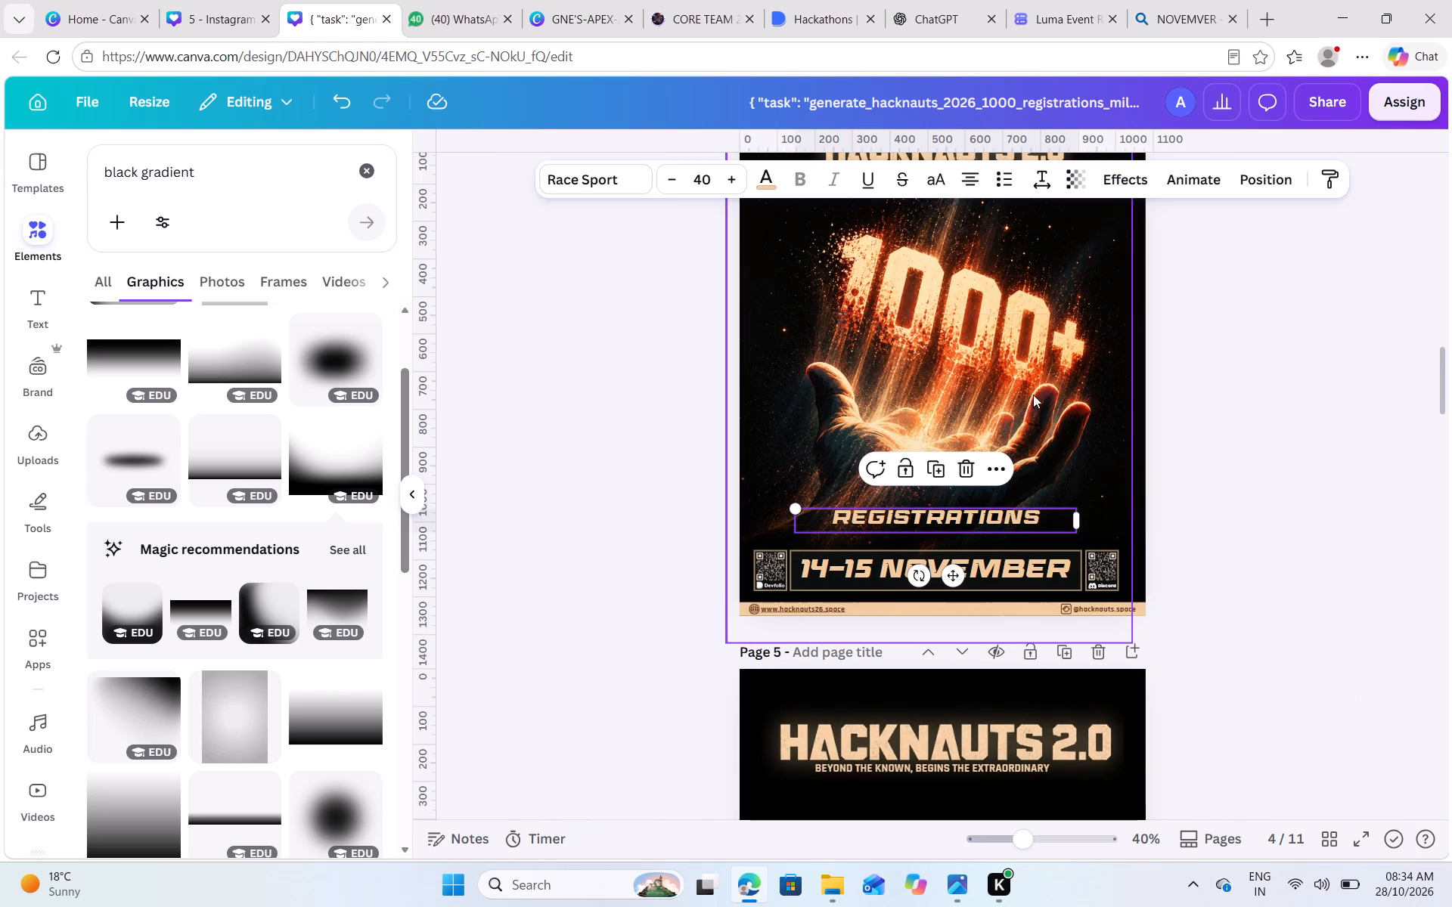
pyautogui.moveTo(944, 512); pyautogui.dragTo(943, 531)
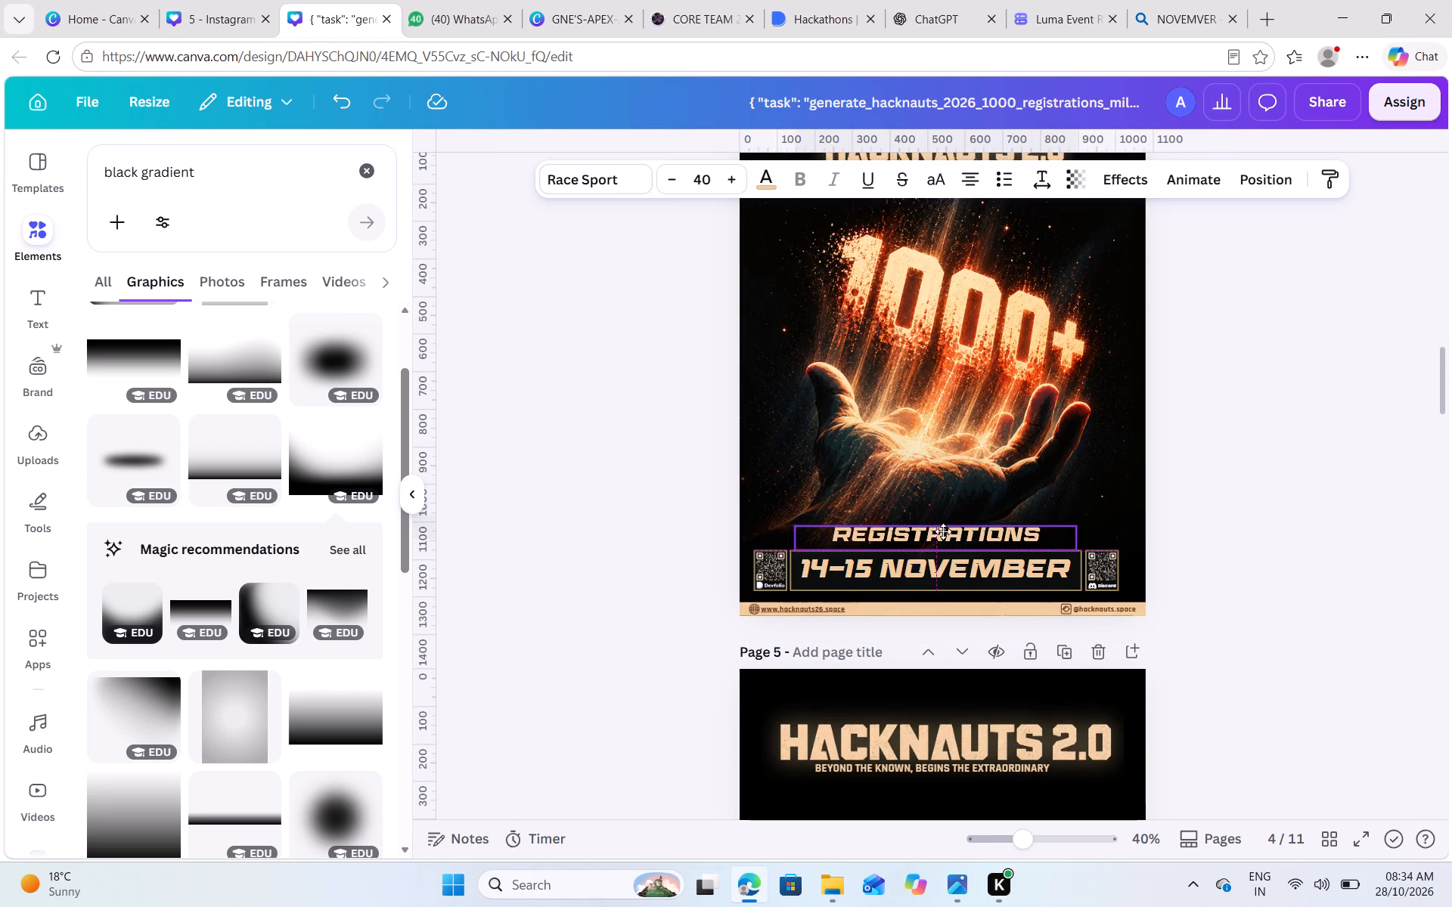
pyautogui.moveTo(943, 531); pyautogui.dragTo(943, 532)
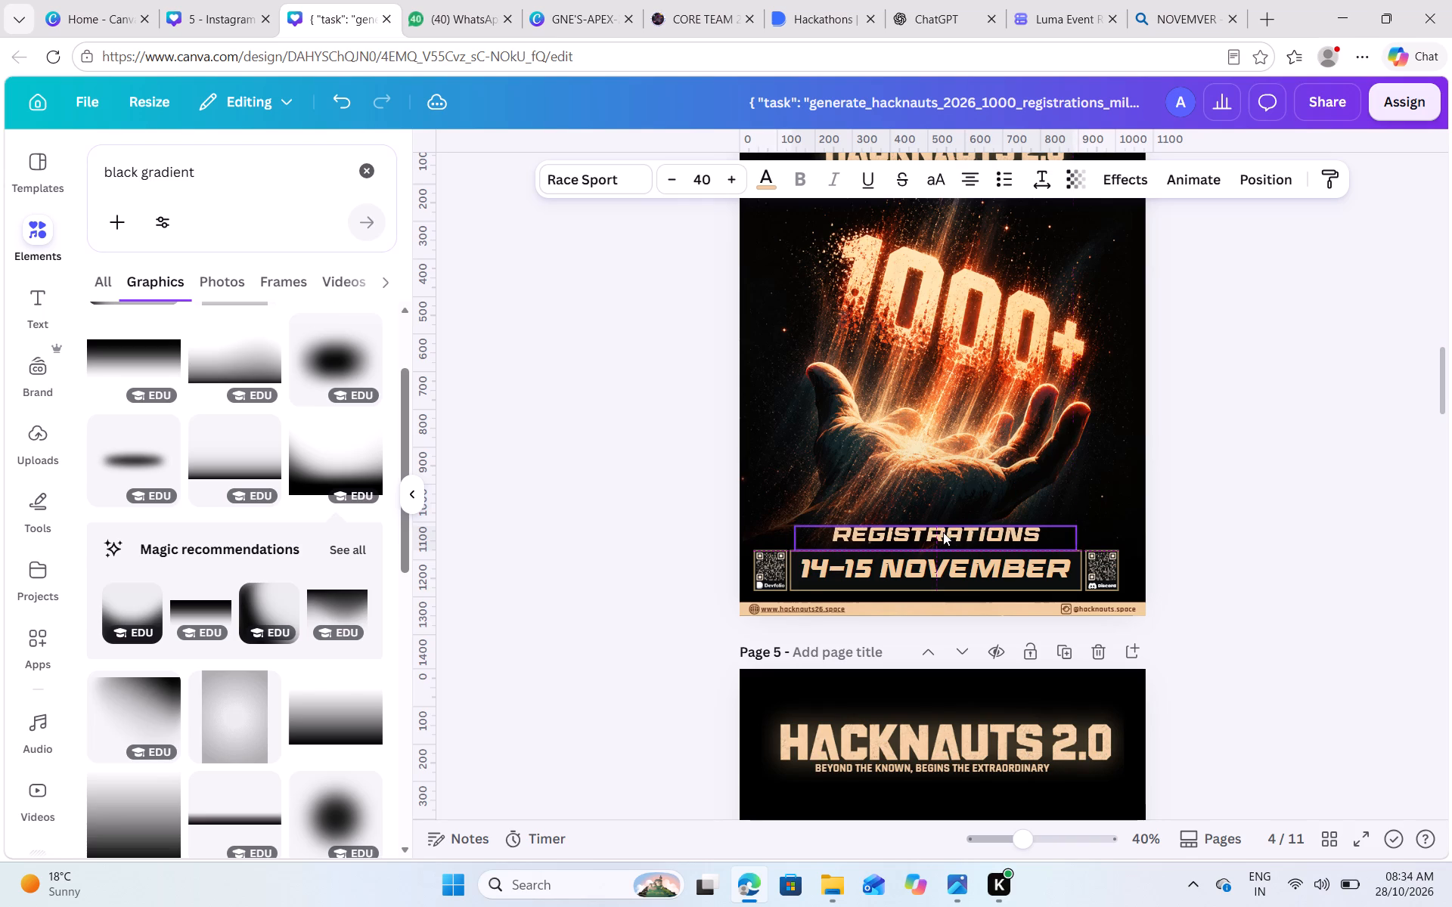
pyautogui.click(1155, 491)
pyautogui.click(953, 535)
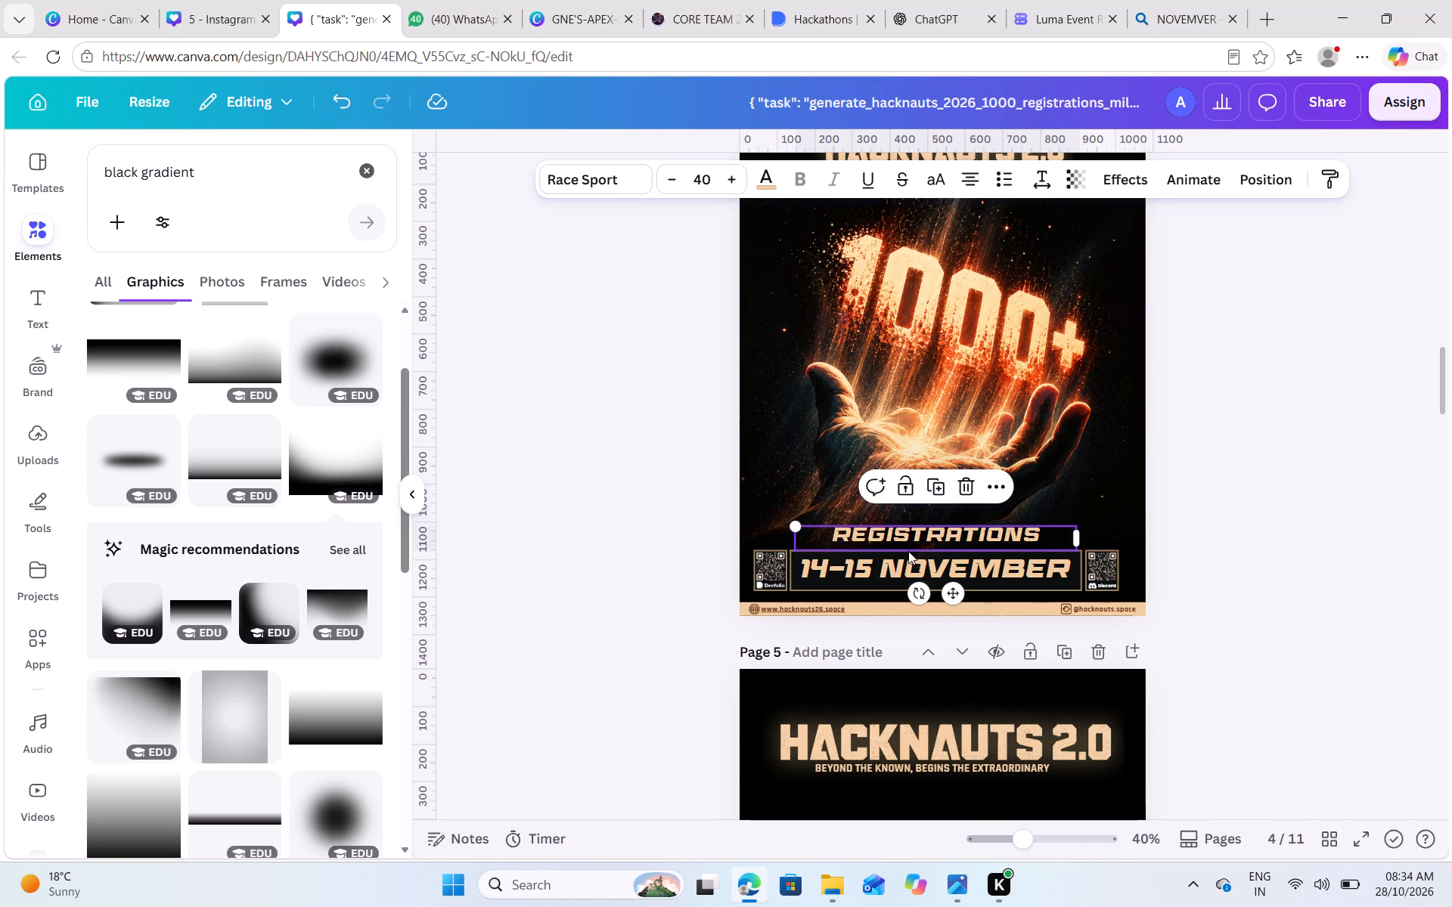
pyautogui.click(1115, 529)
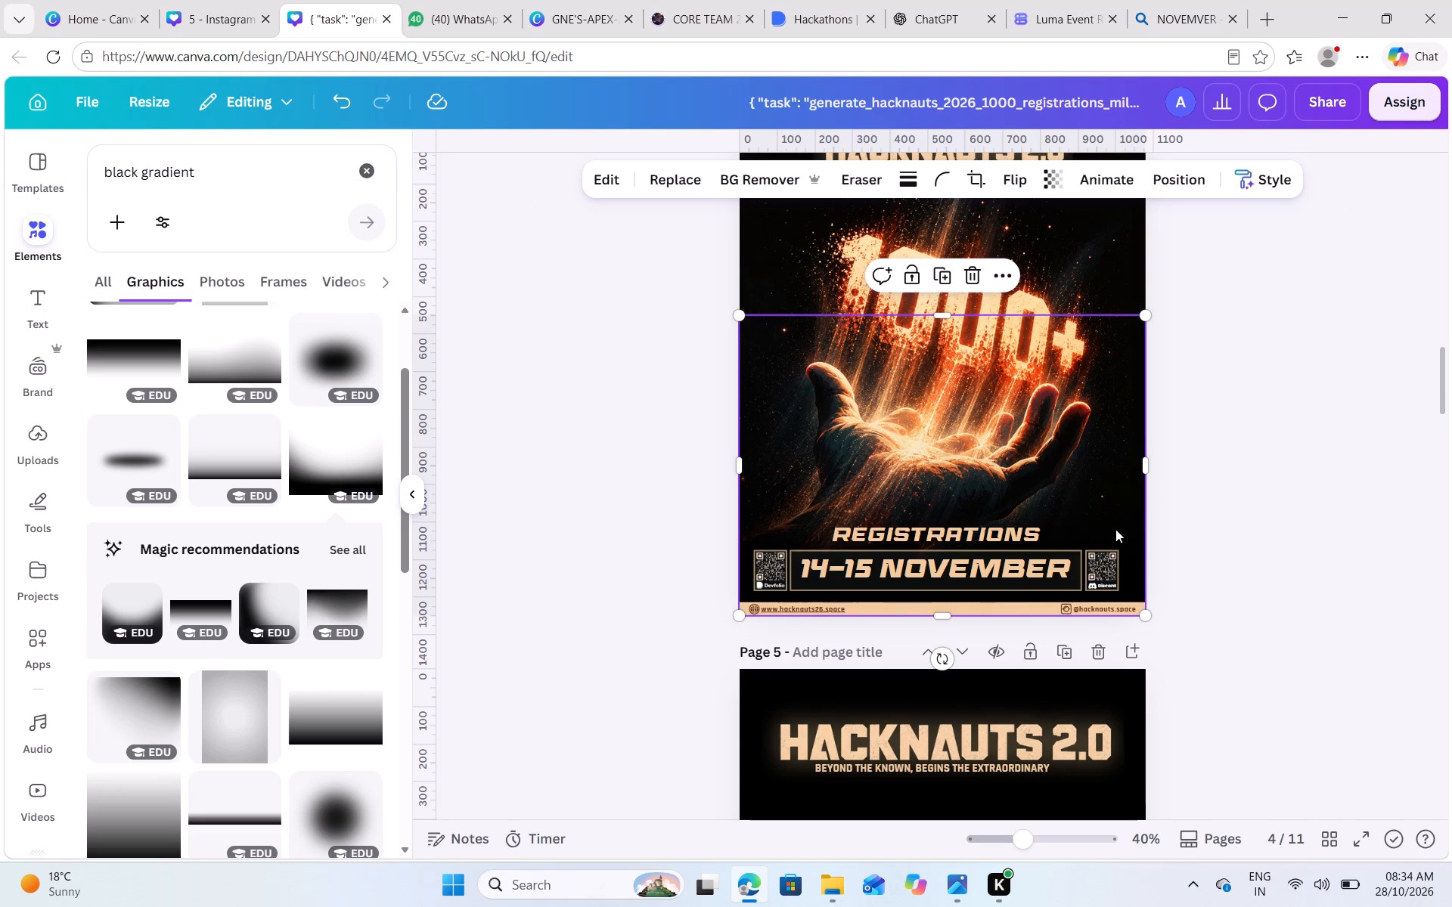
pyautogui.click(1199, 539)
# Enlarge the grouped date banner with its two QR codes to about 1043 px wide.
pyautogui.click(1201, 584)
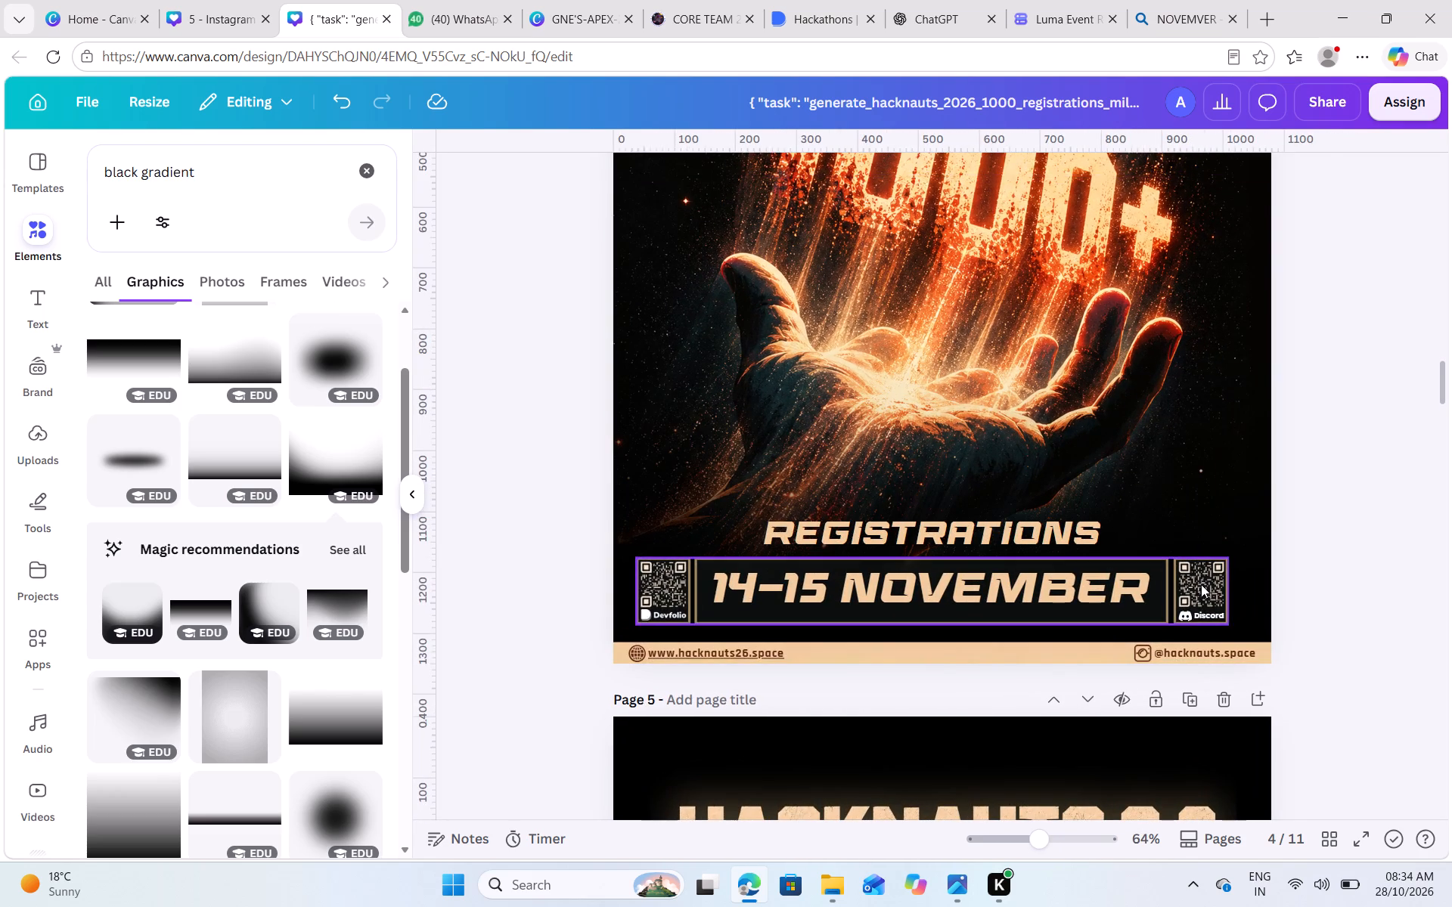
pyautogui.moveTo(1230, 558); pyautogui.dragTo(1242, 553)
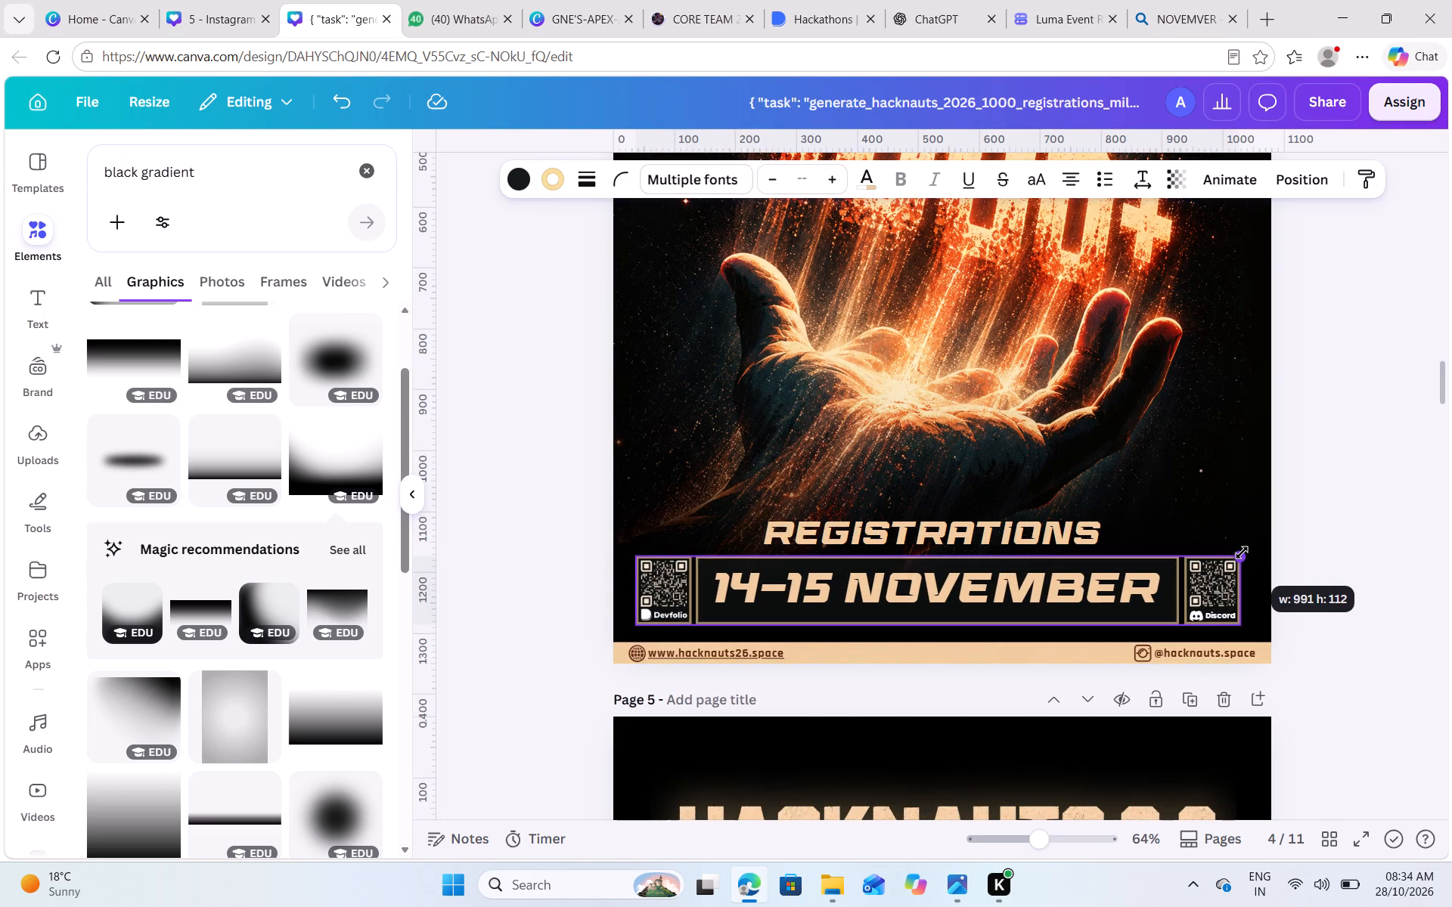
pyautogui.moveTo(1242, 553); pyautogui.dragTo(1272, 539)
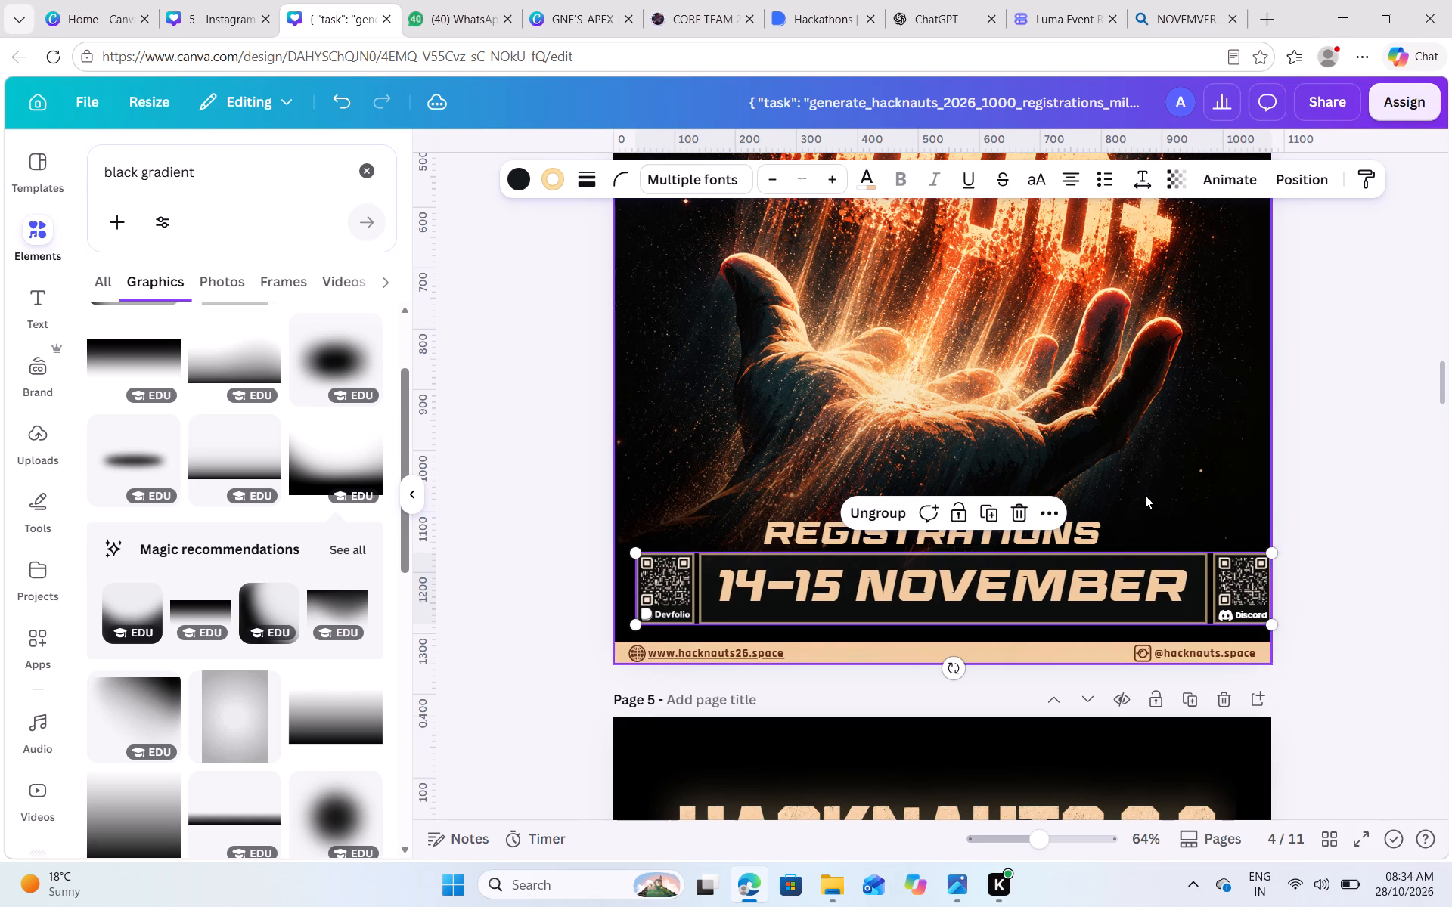
# Lift the REGISTRATIONS text clear of the date banner and center the banner group horizontally on page 4.
pyautogui.moveTo(1102, 537); pyautogui.dragTo(1113, 468)
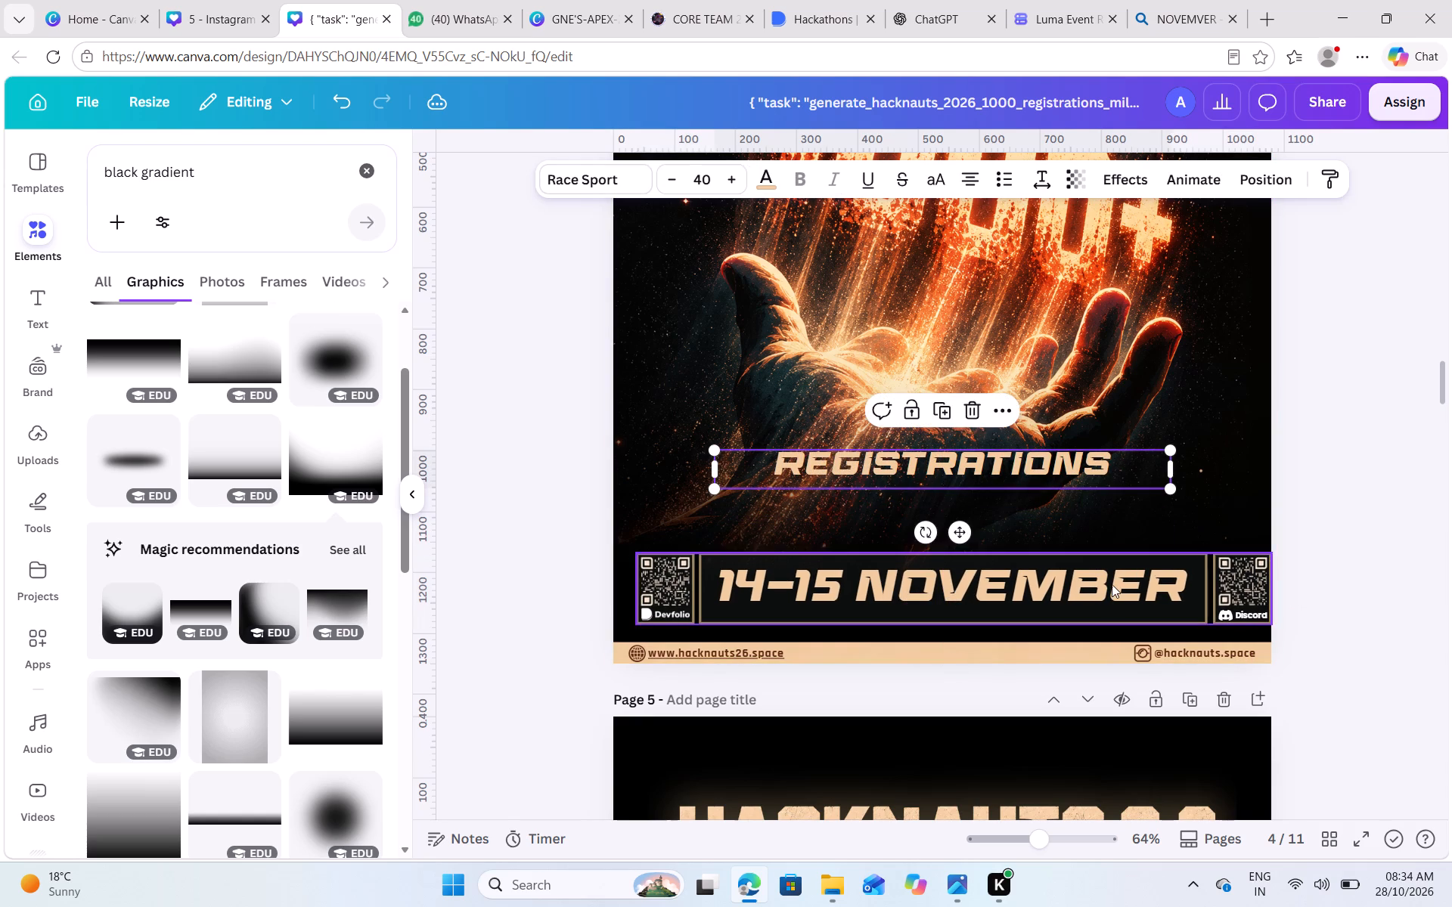
pyautogui.click(1112, 584)
pyautogui.click(1309, 172)
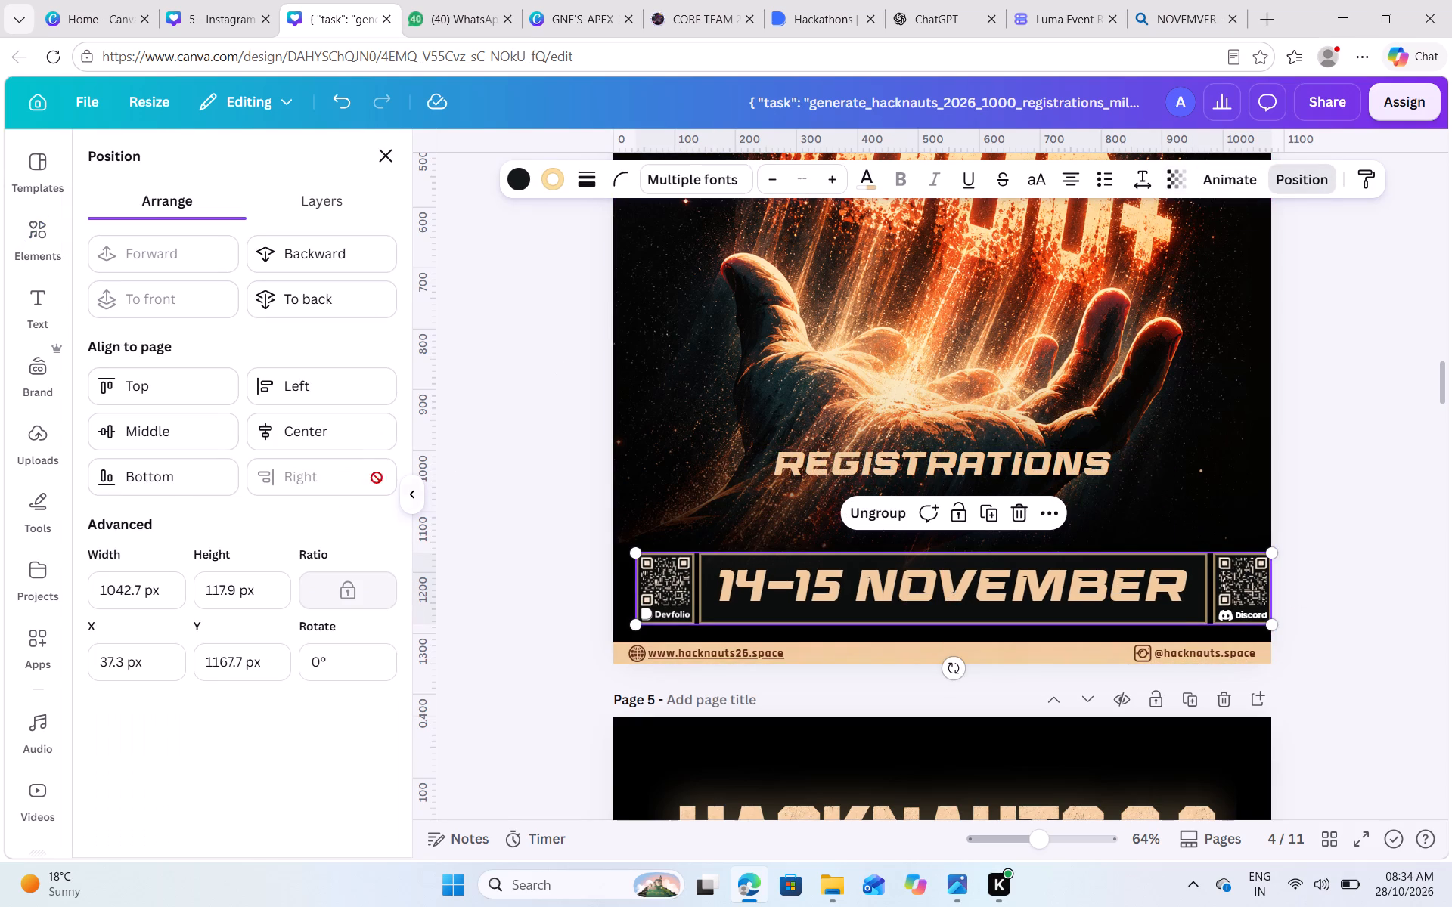
pyautogui.click(353, 426)
pyautogui.click(1261, 494)
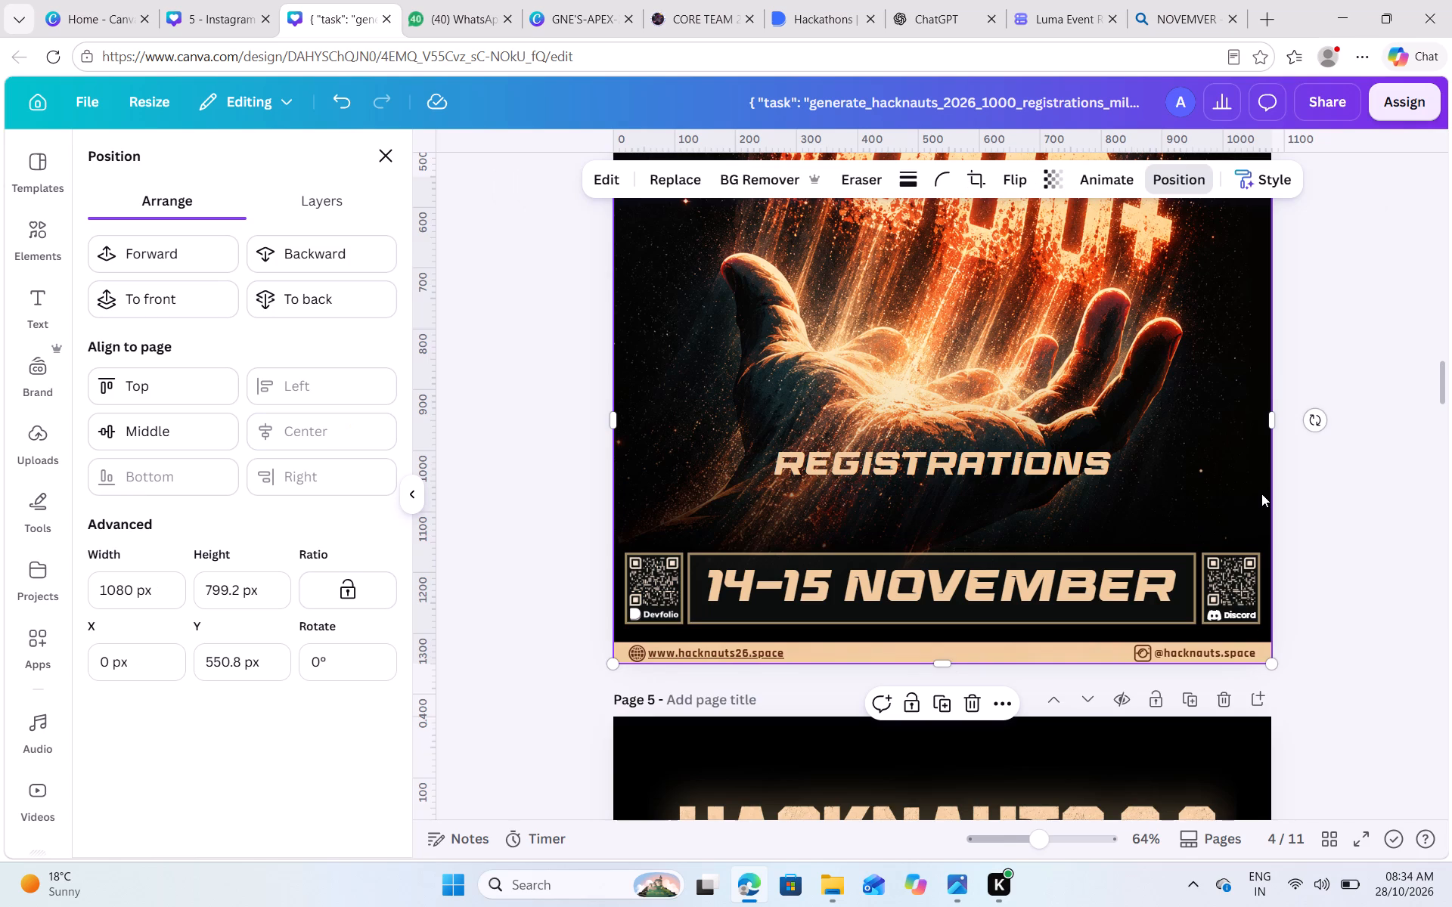
# Lower the REGISTRATIONS text to just above the date banner, keeping it horizontally centered on the page.
pyautogui.moveTo(1004, 474); pyautogui.dragTo(1001, 500)
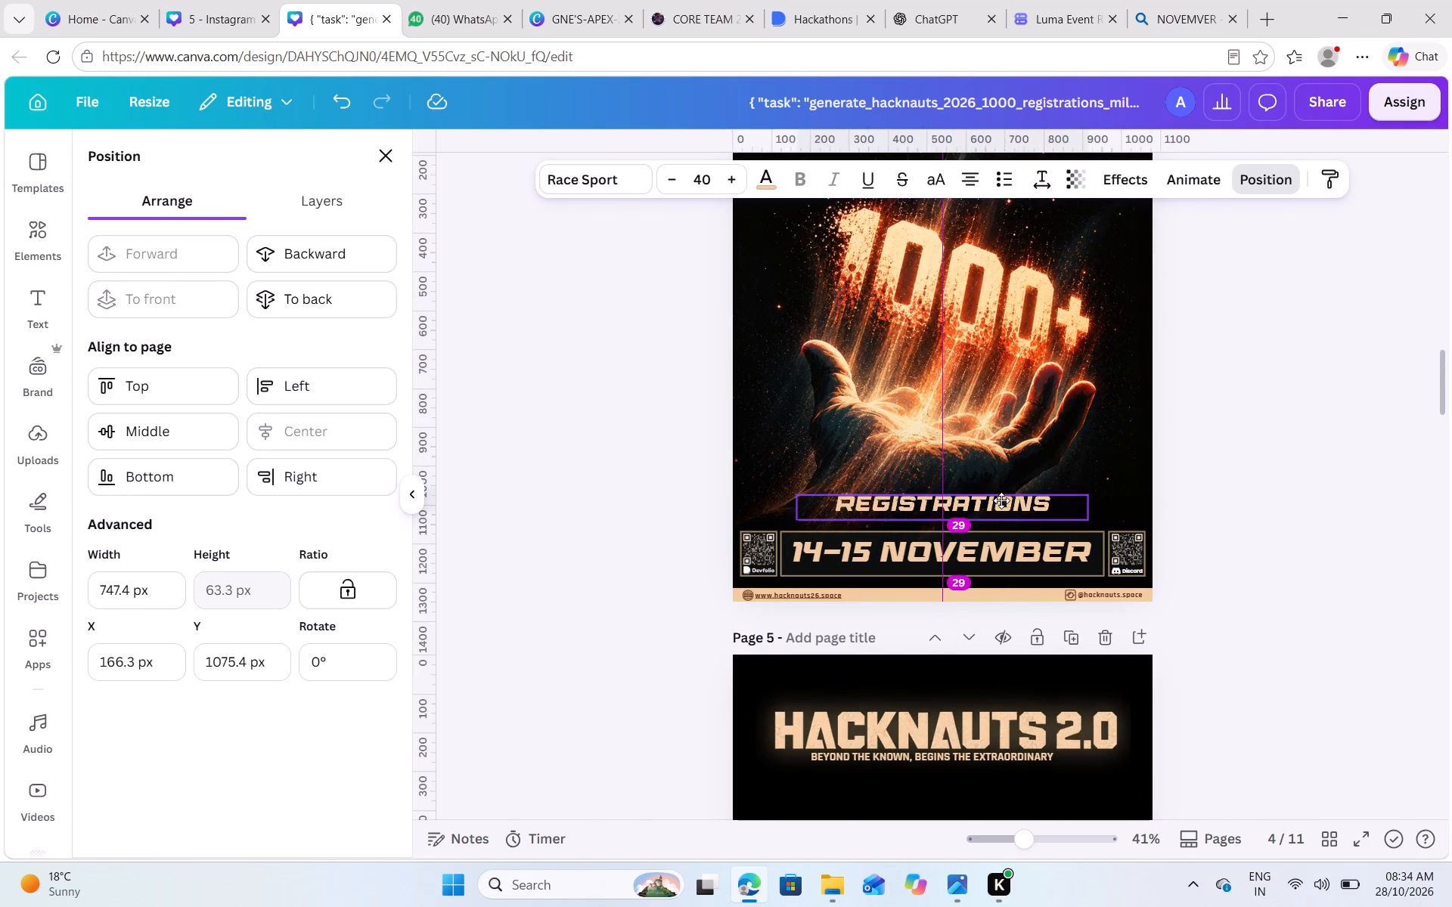
pyautogui.moveTo(1001, 500); pyautogui.dragTo(1002, 512)
pyautogui.click(1251, 497)
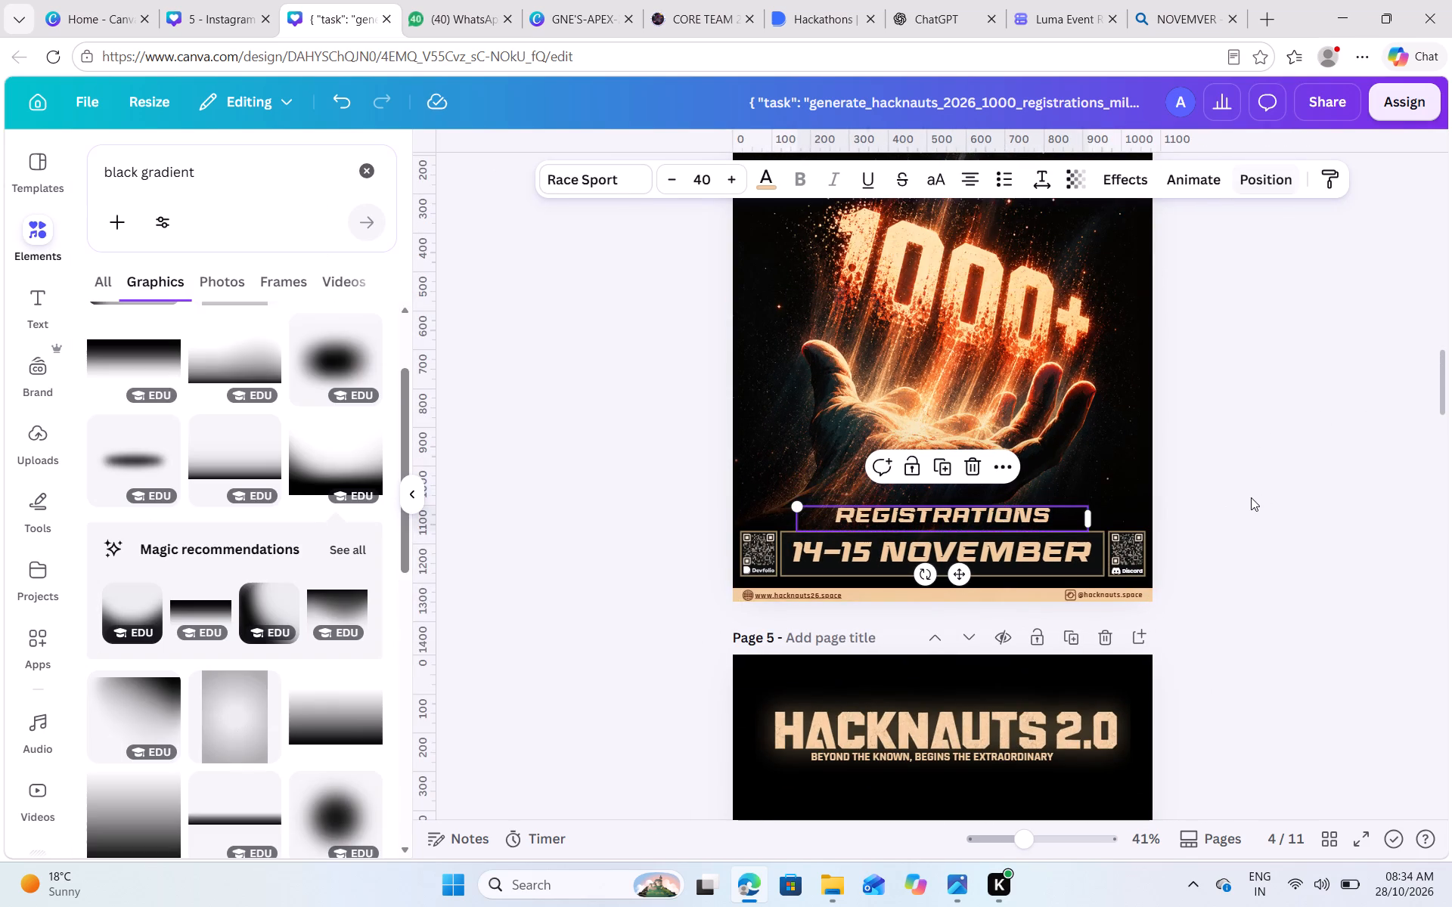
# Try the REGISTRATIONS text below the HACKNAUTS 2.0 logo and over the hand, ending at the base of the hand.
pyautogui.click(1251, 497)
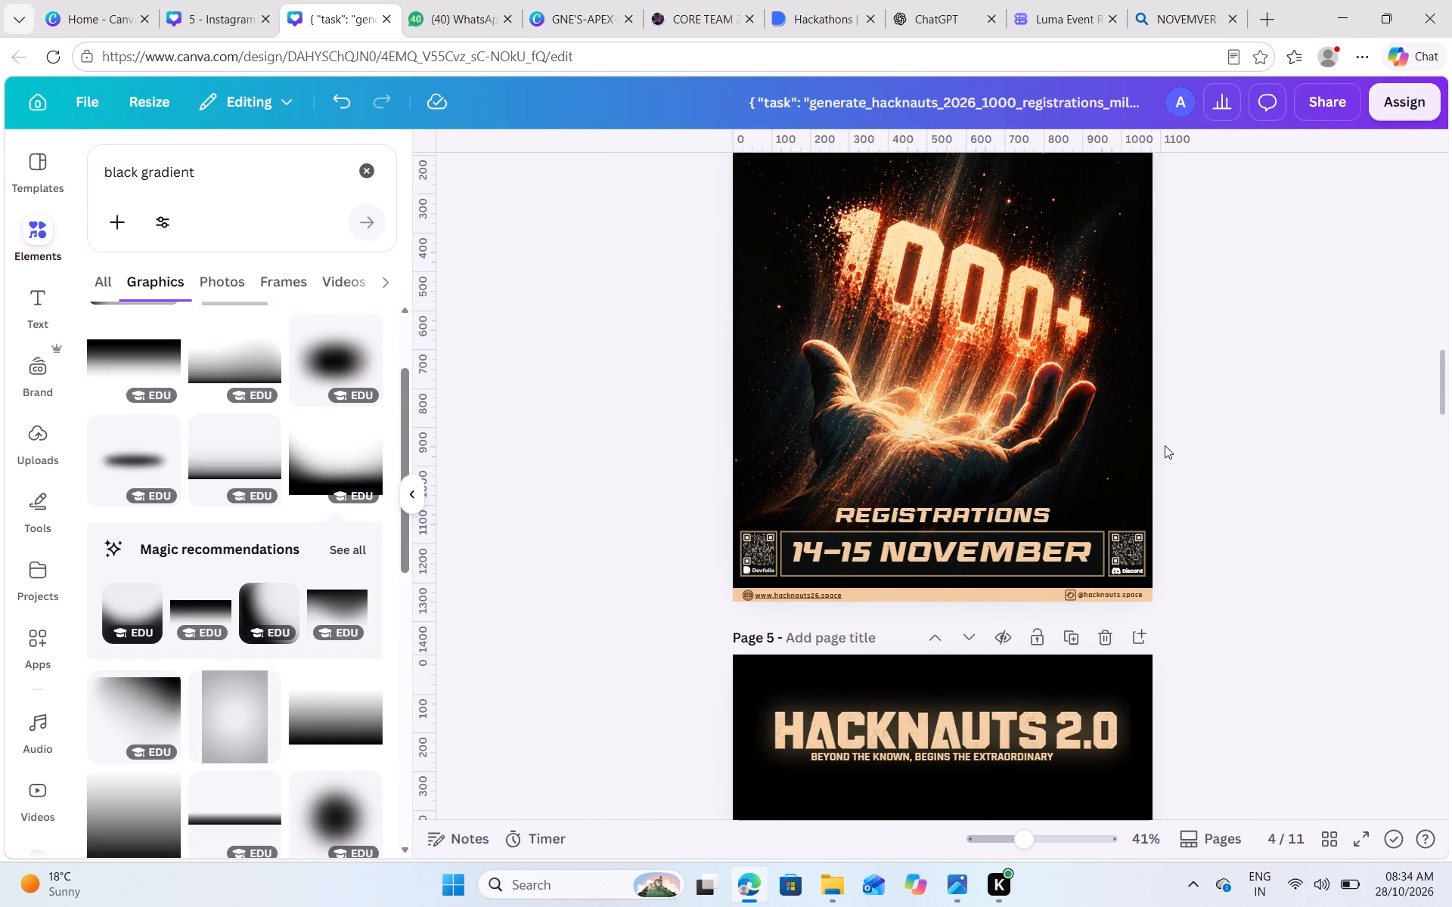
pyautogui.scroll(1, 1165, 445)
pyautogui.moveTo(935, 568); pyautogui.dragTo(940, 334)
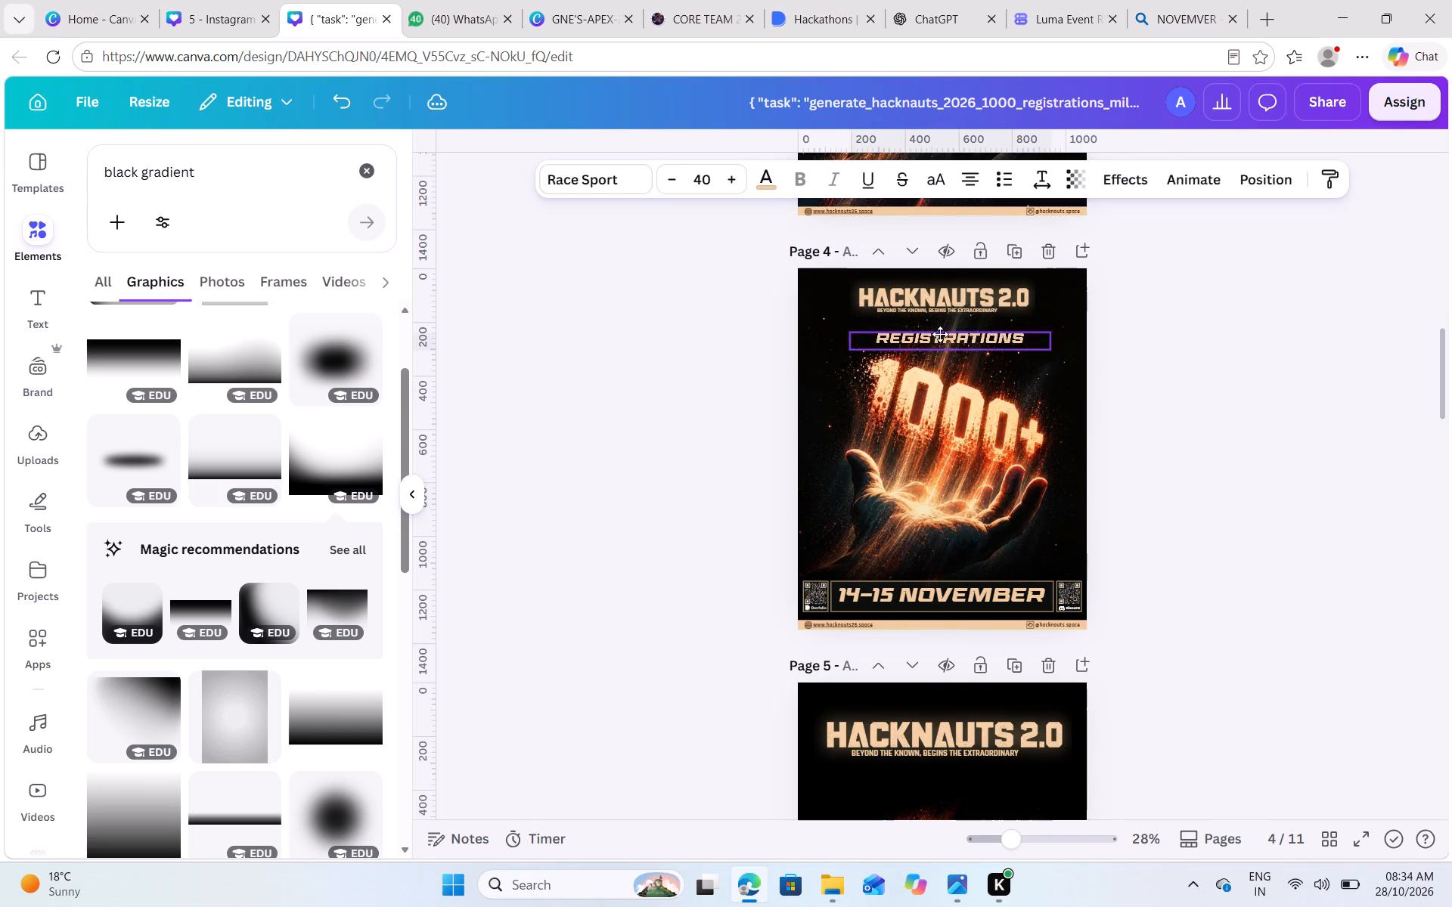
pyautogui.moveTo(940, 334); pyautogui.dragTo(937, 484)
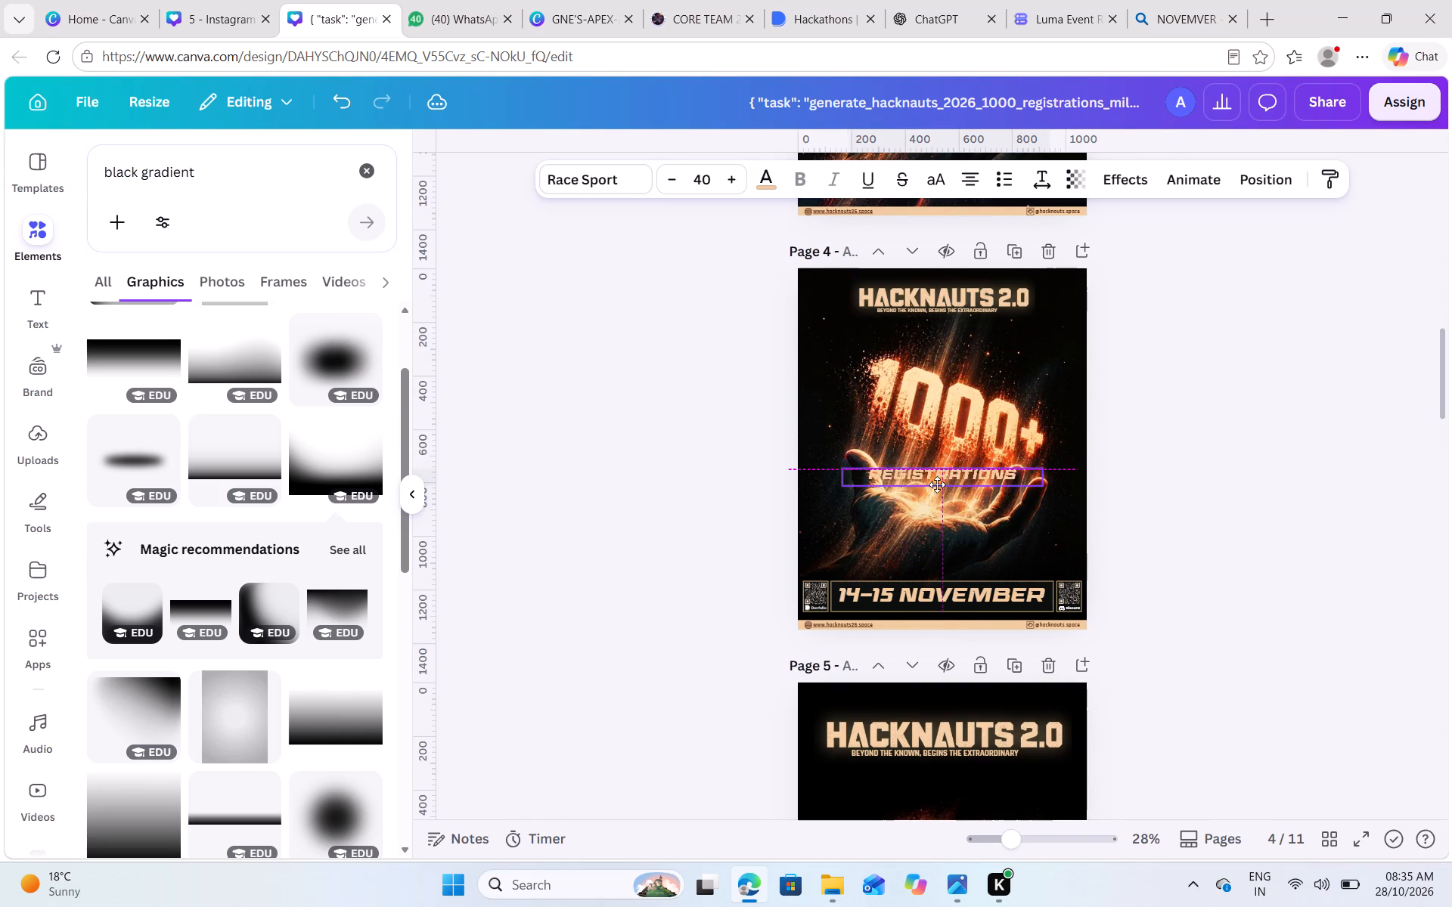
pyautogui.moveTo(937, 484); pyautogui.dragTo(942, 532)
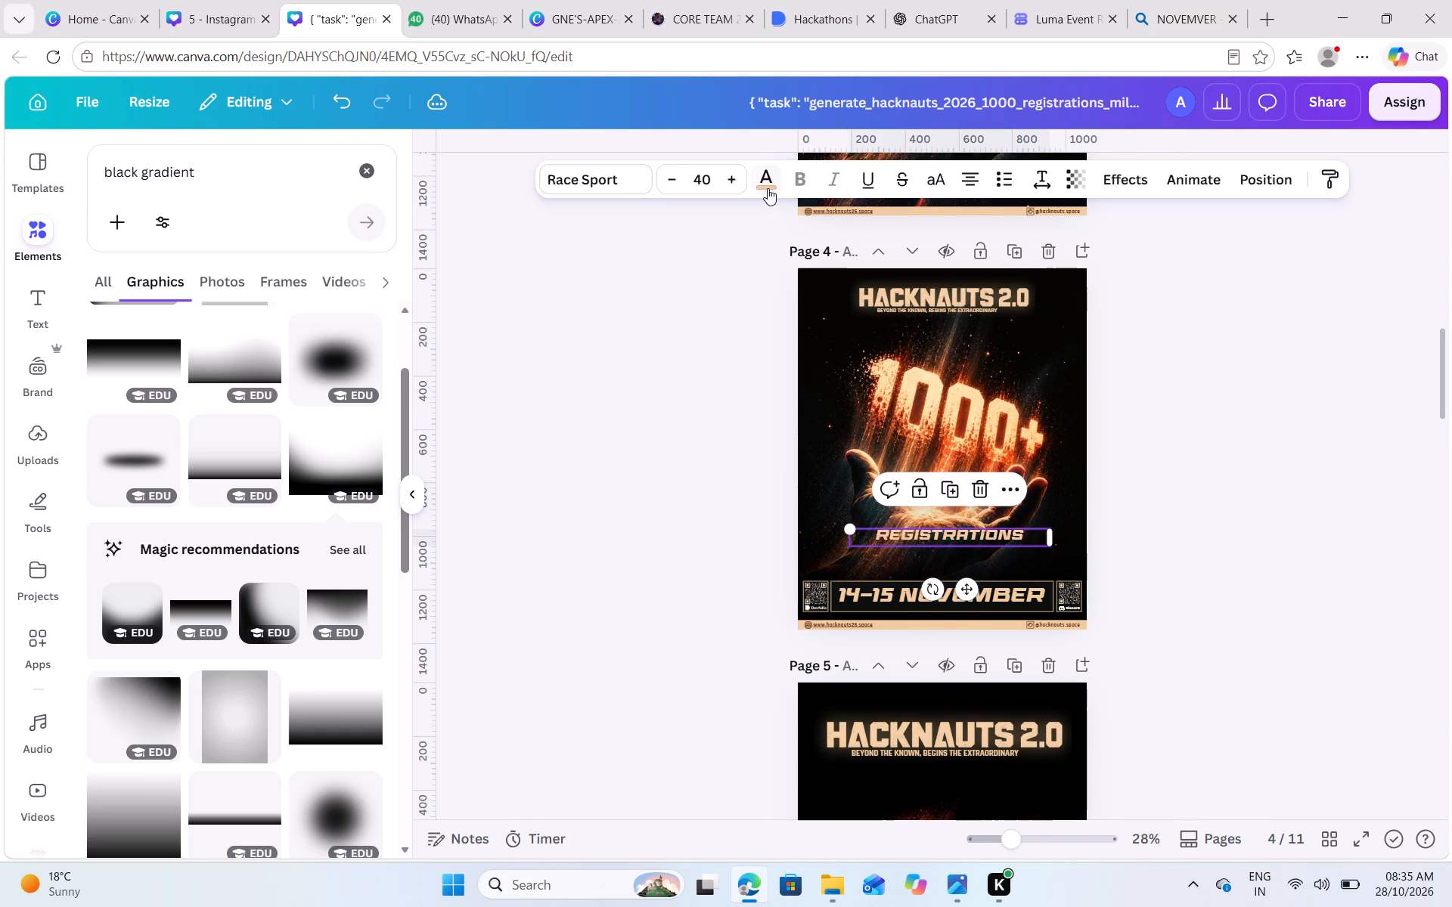
# Recolor the REGISTRATIONS text white and reduce its font size to 31.
pyautogui.click(768, 188)
pyautogui.click(266, 297)
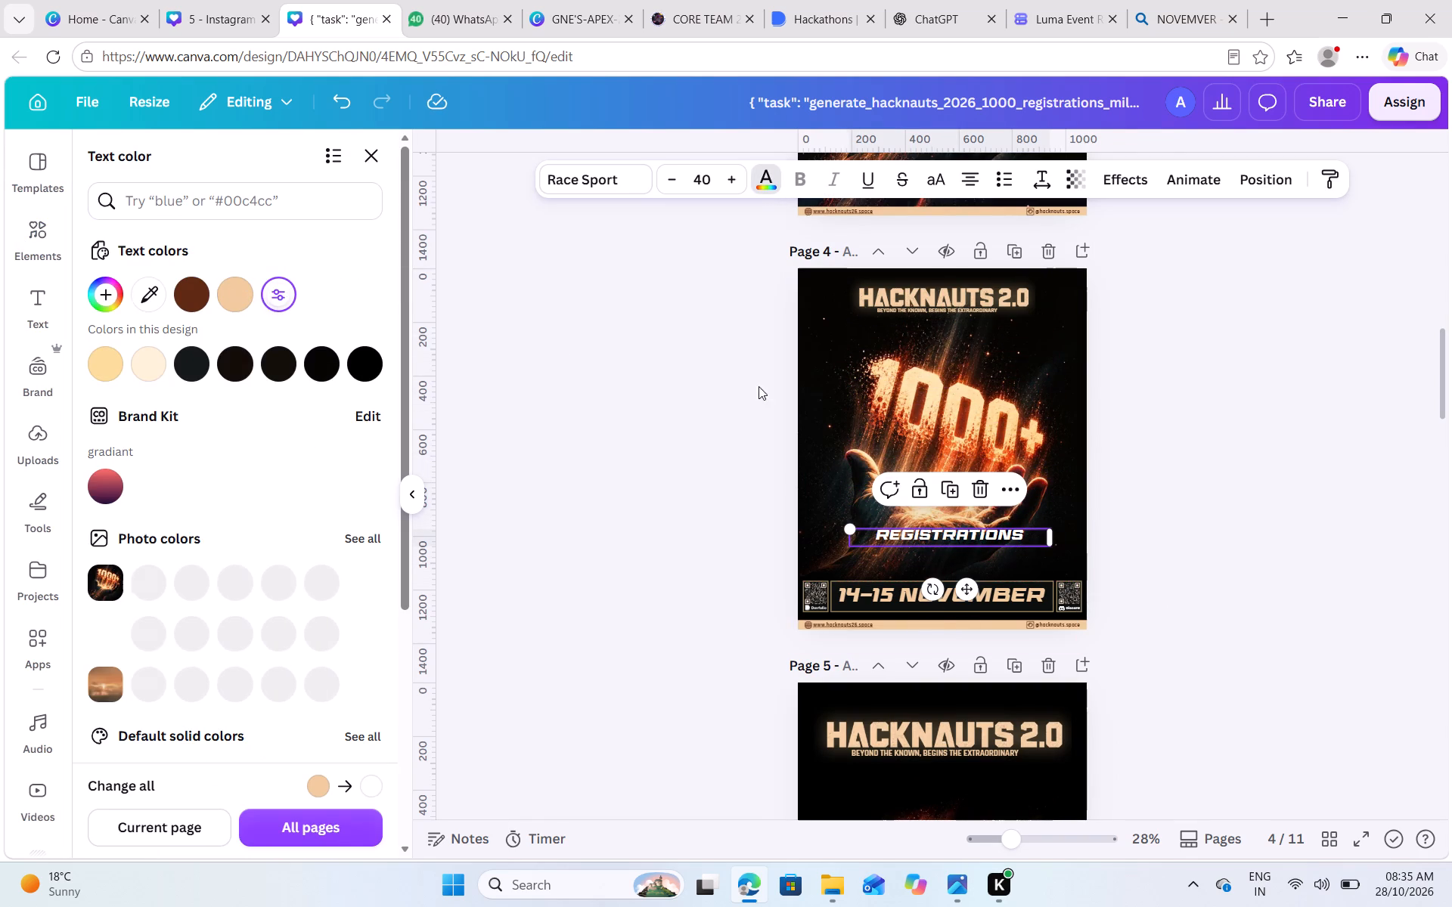
pyautogui.doubleClick(1131, 449)
pyautogui.click(957, 530)
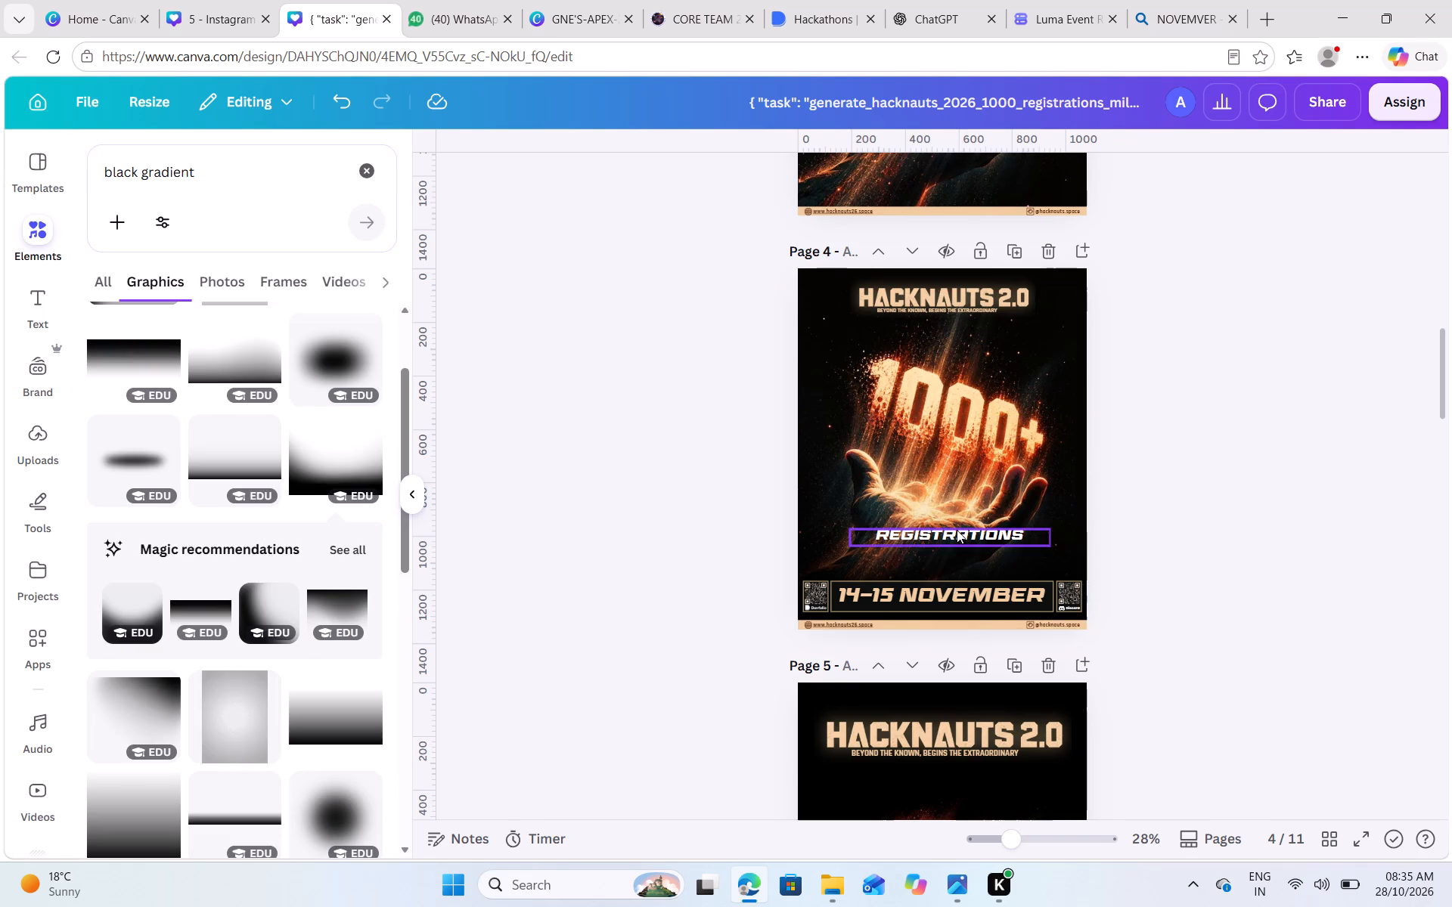
pyautogui.tripleClick(671, 185)
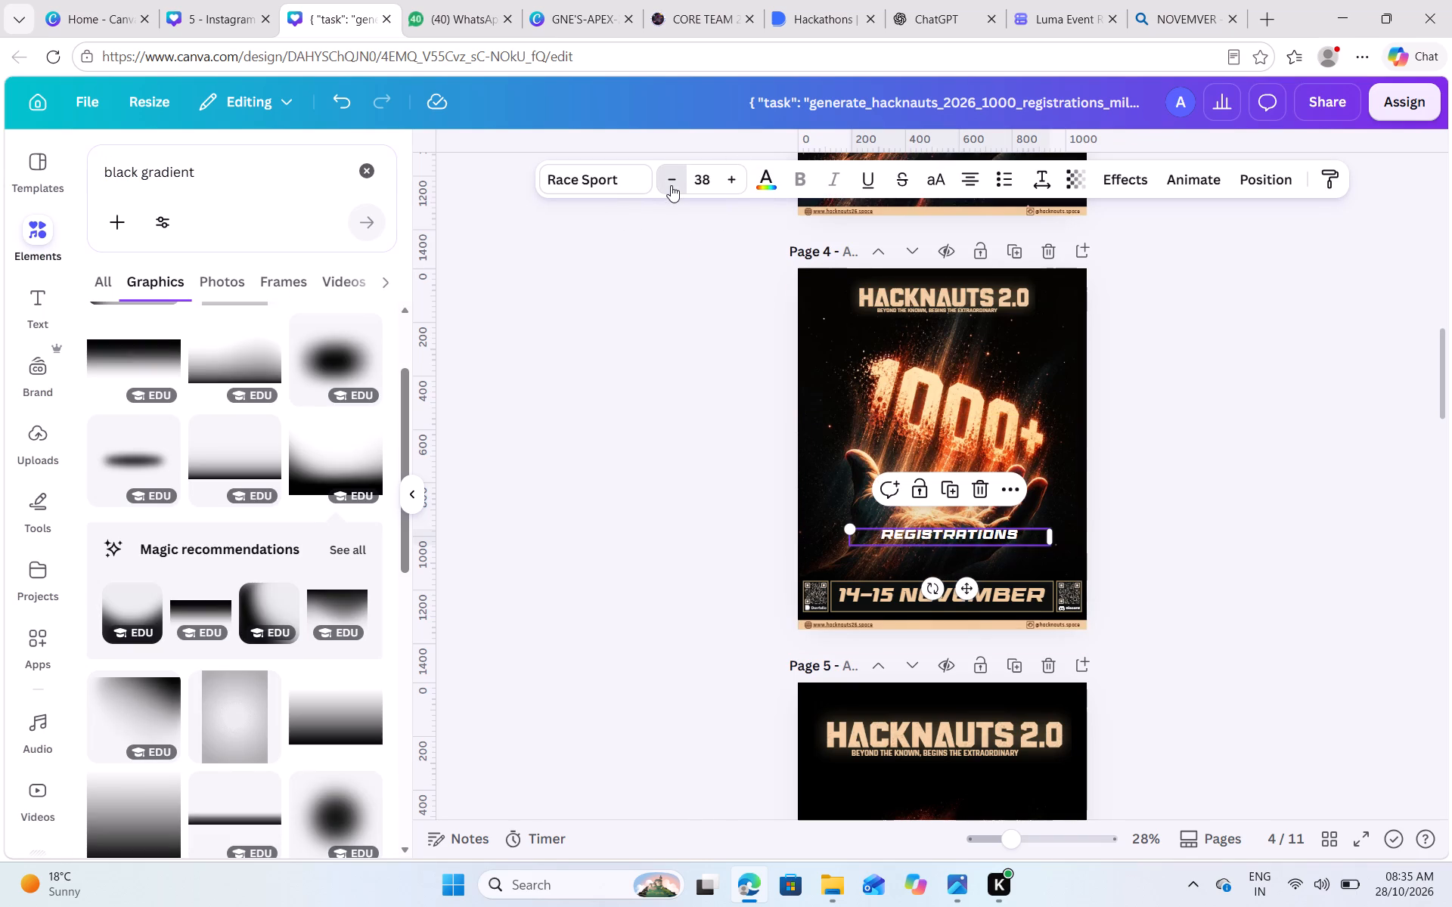
pyautogui.click(1174, 577)
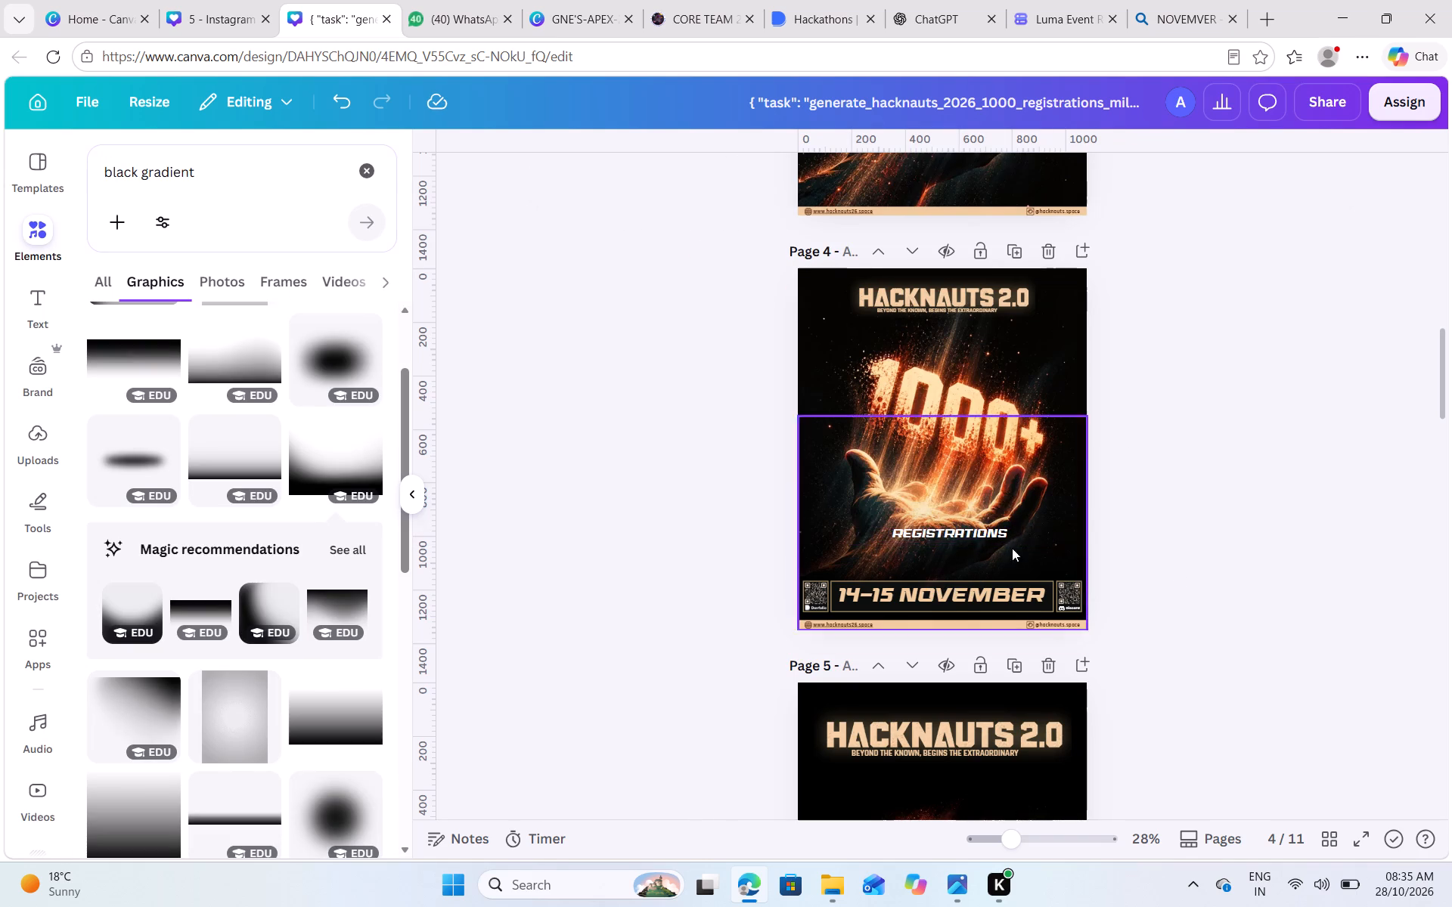
# Move the REGISTRATIONS text down to sit horizontally centered directly above the 14–15 NOVEMBER banner.
pyautogui.moveTo(979, 531); pyautogui.dragTo(969, 568)
pyautogui.click(1089, 553)
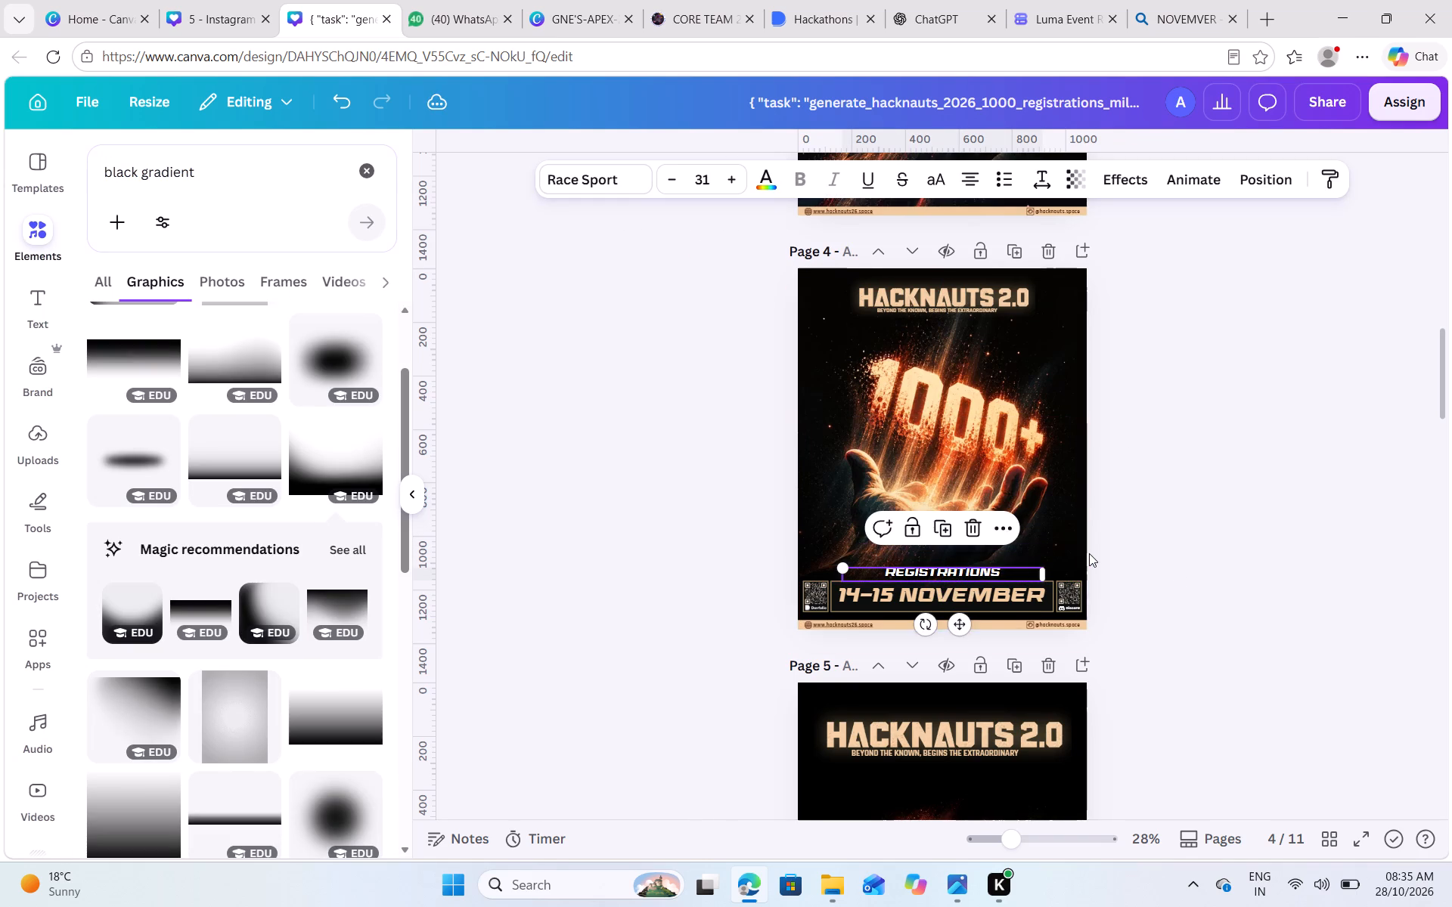
# Extend the caption above the date banner to read REGISTRATIONS COMPLETED.
pyautogui.hscroll(-1, 1089, 553)
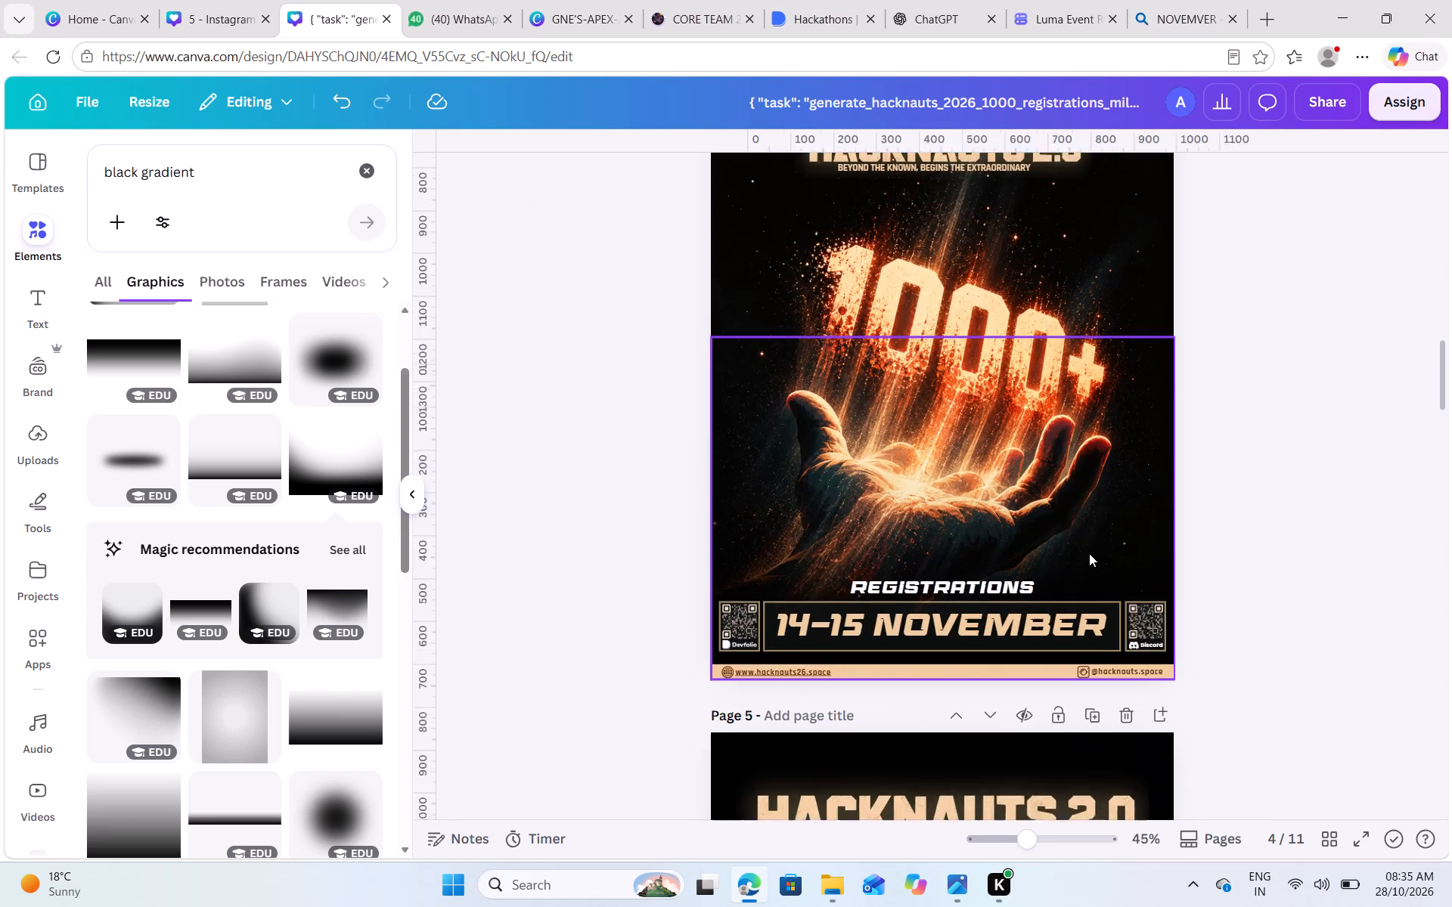
pyautogui.click(1012, 592)
pyautogui.click(1098, 596)
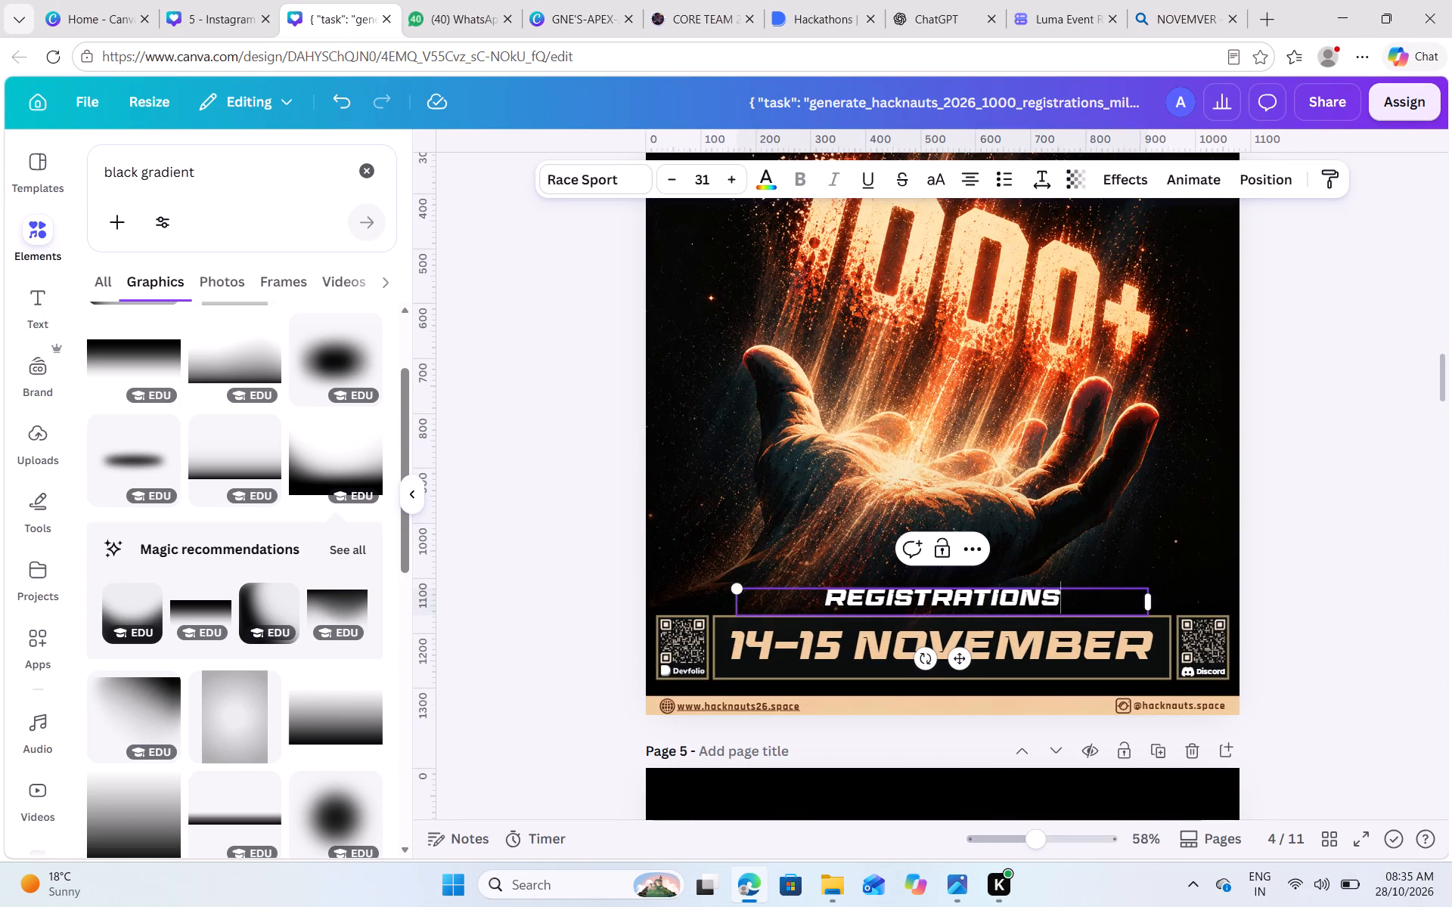
pyautogui.press('space')
pyautogui.write('COMPLETED')
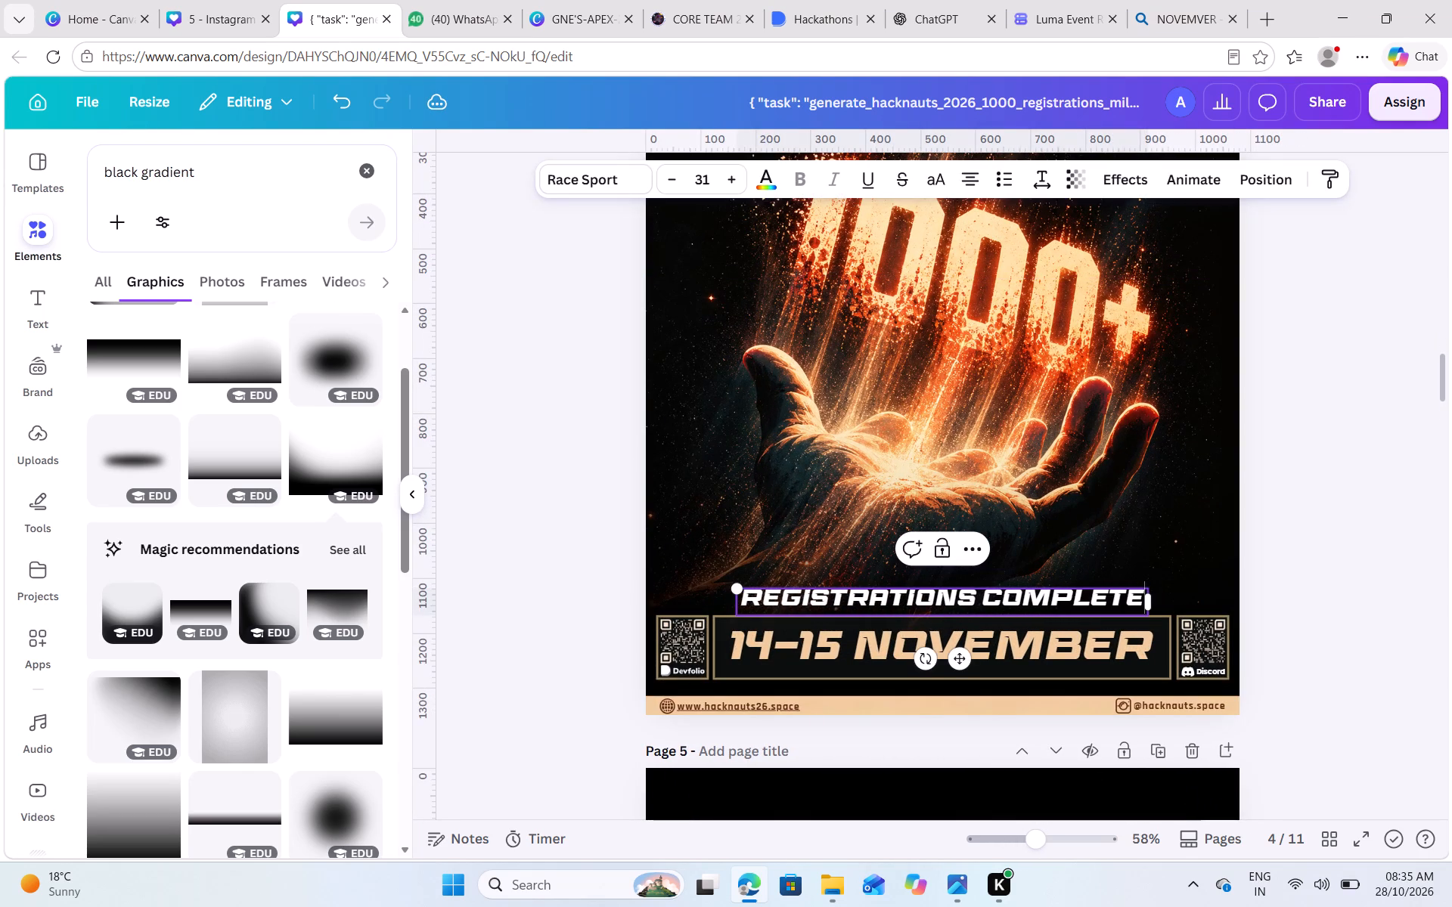
pyautogui.press('space')
pyautogui.press('space')
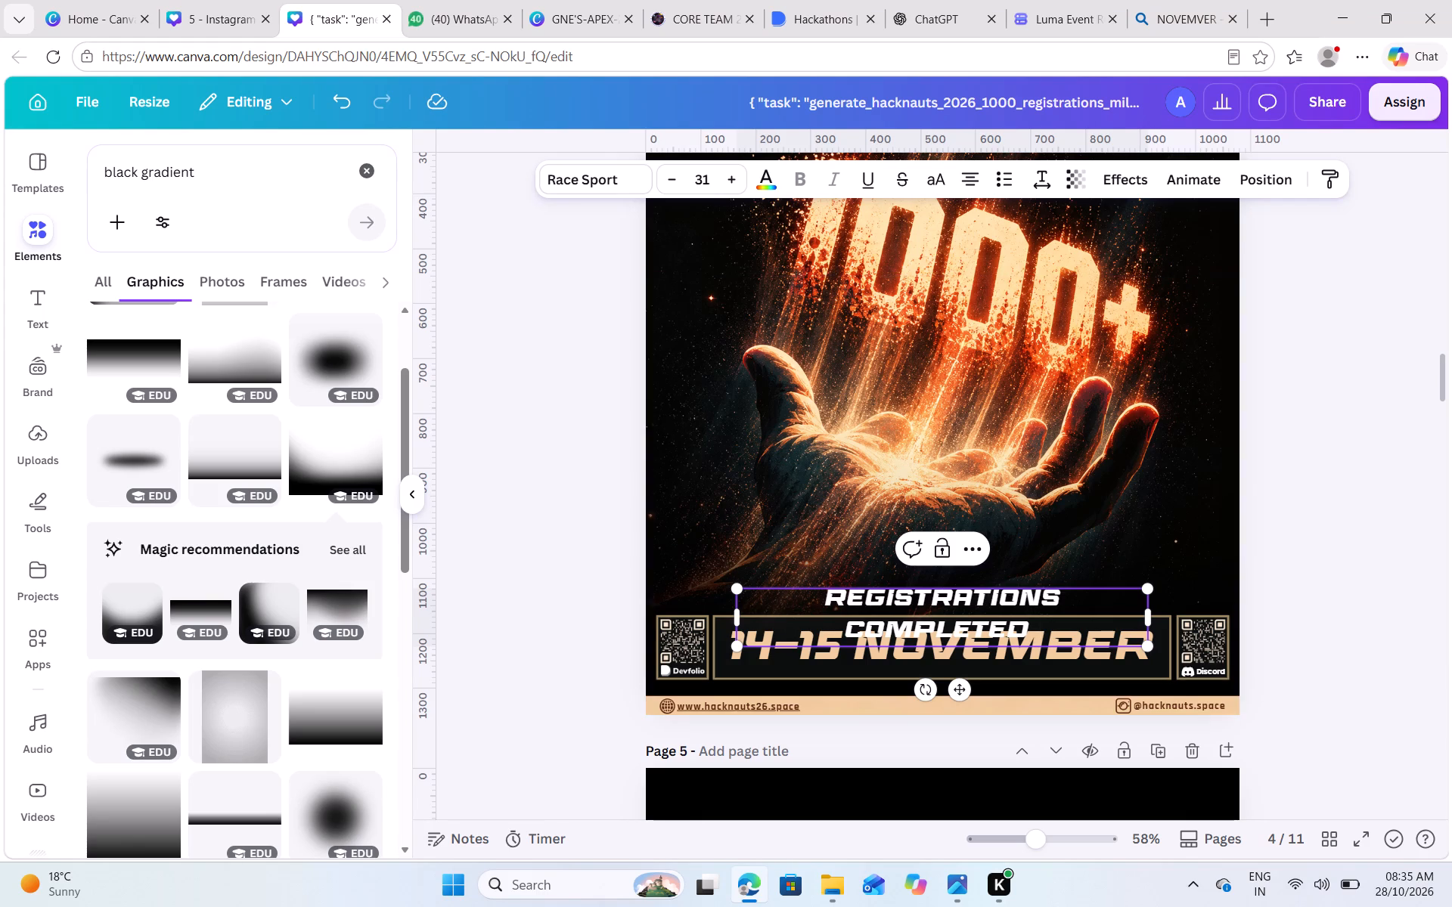
# Widen the REGISTRATIONS COMPLETED text box to about 833 px so it fits one line, and center it horizontally on the page.
pyautogui.moveTo(733, 614); pyautogui.dragTo(686, 615)
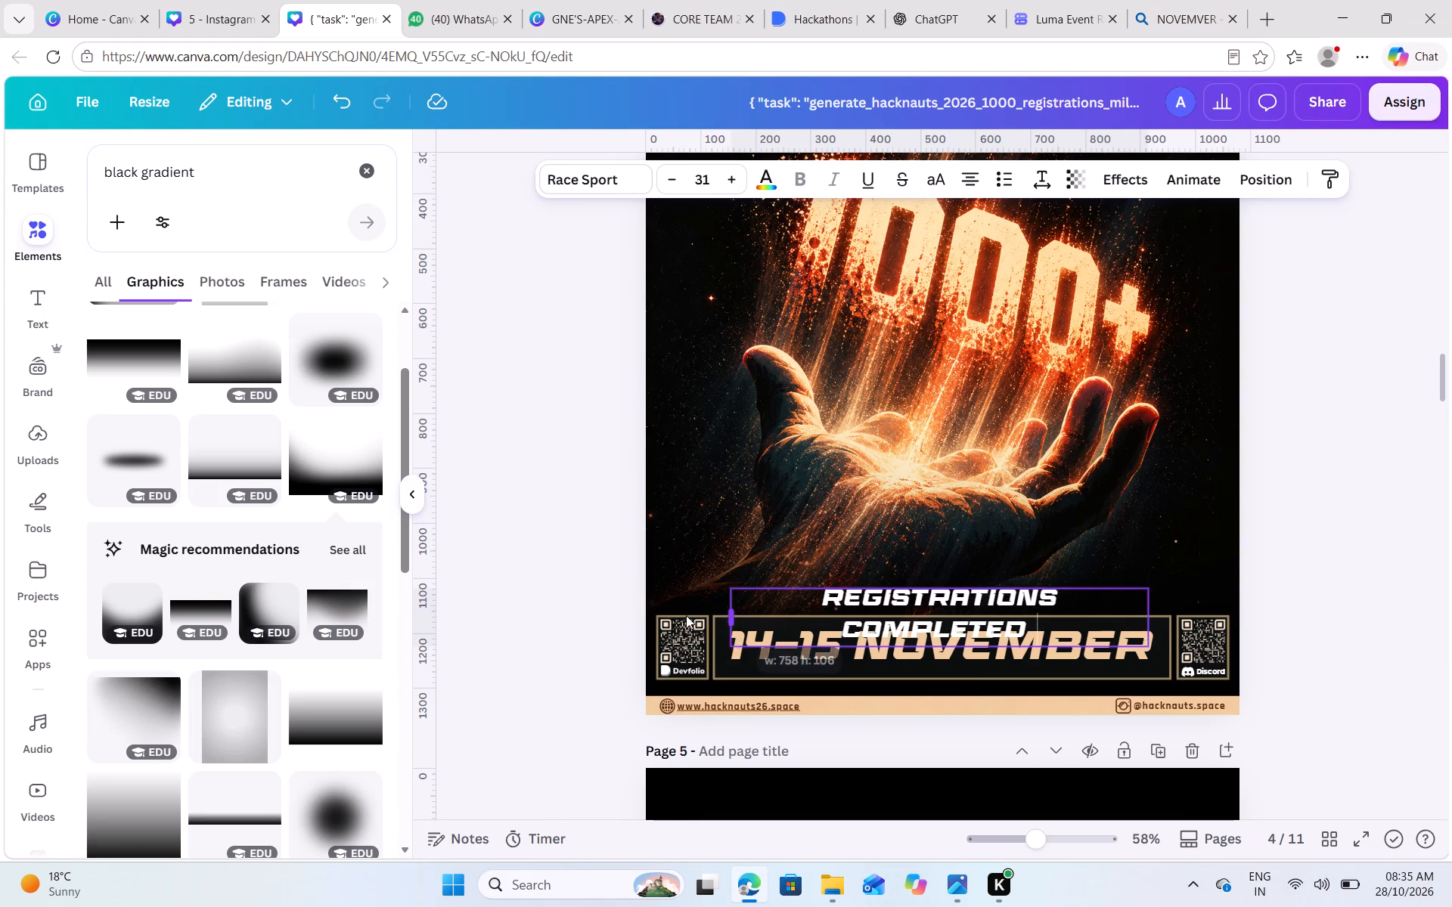
pyautogui.moveTo(686, 615); pyautogui.dragTo(686, 618)
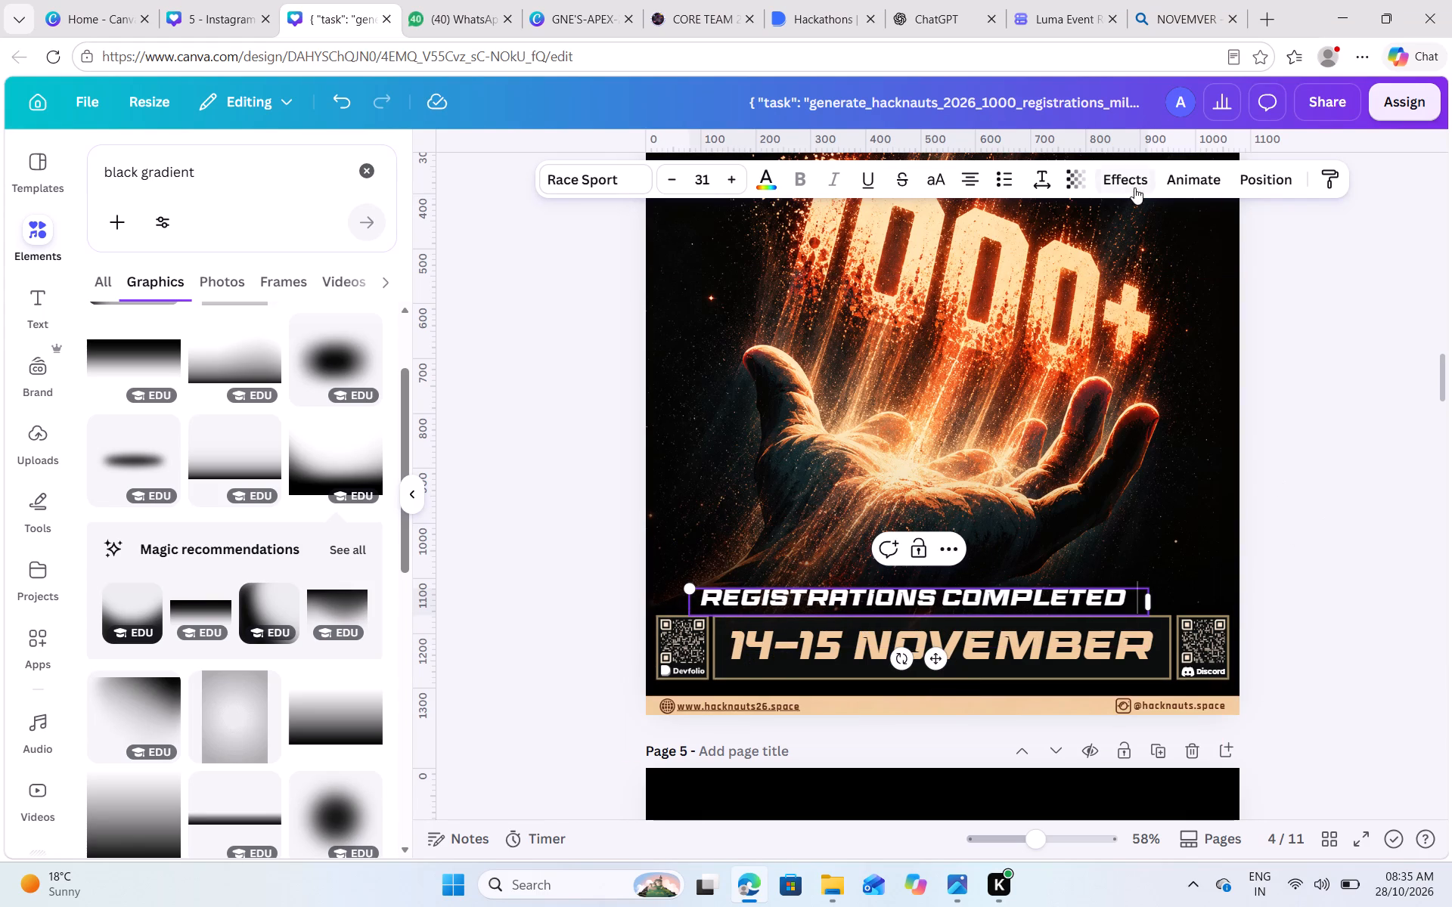
pyautogui.click(1266, 184)
pyautogui.click(298, 432)
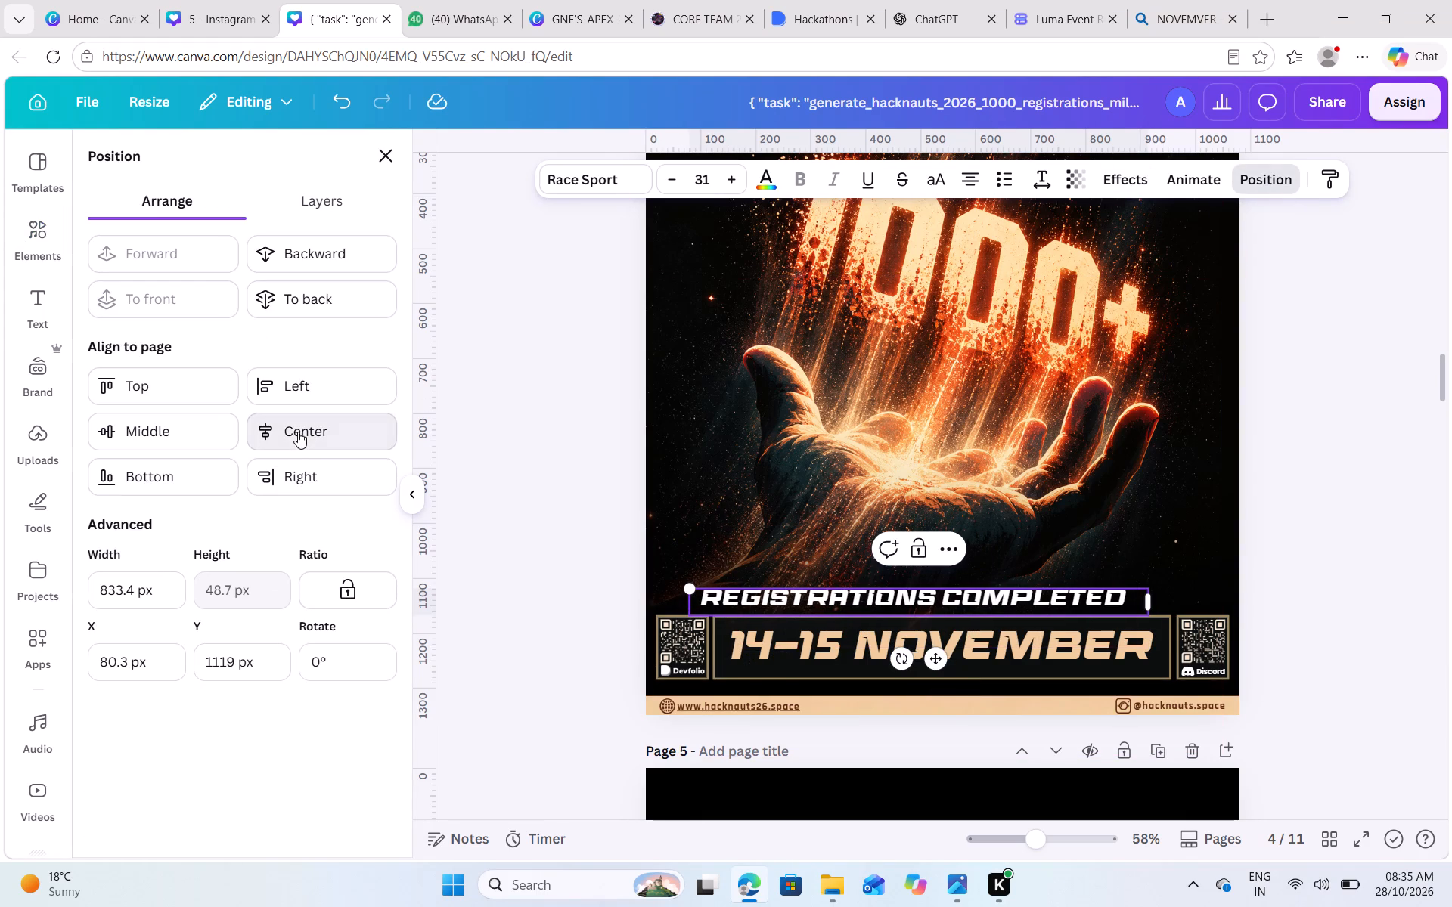
pyautogui.click(1343, 528)
pyautogui.click(1343, 528)
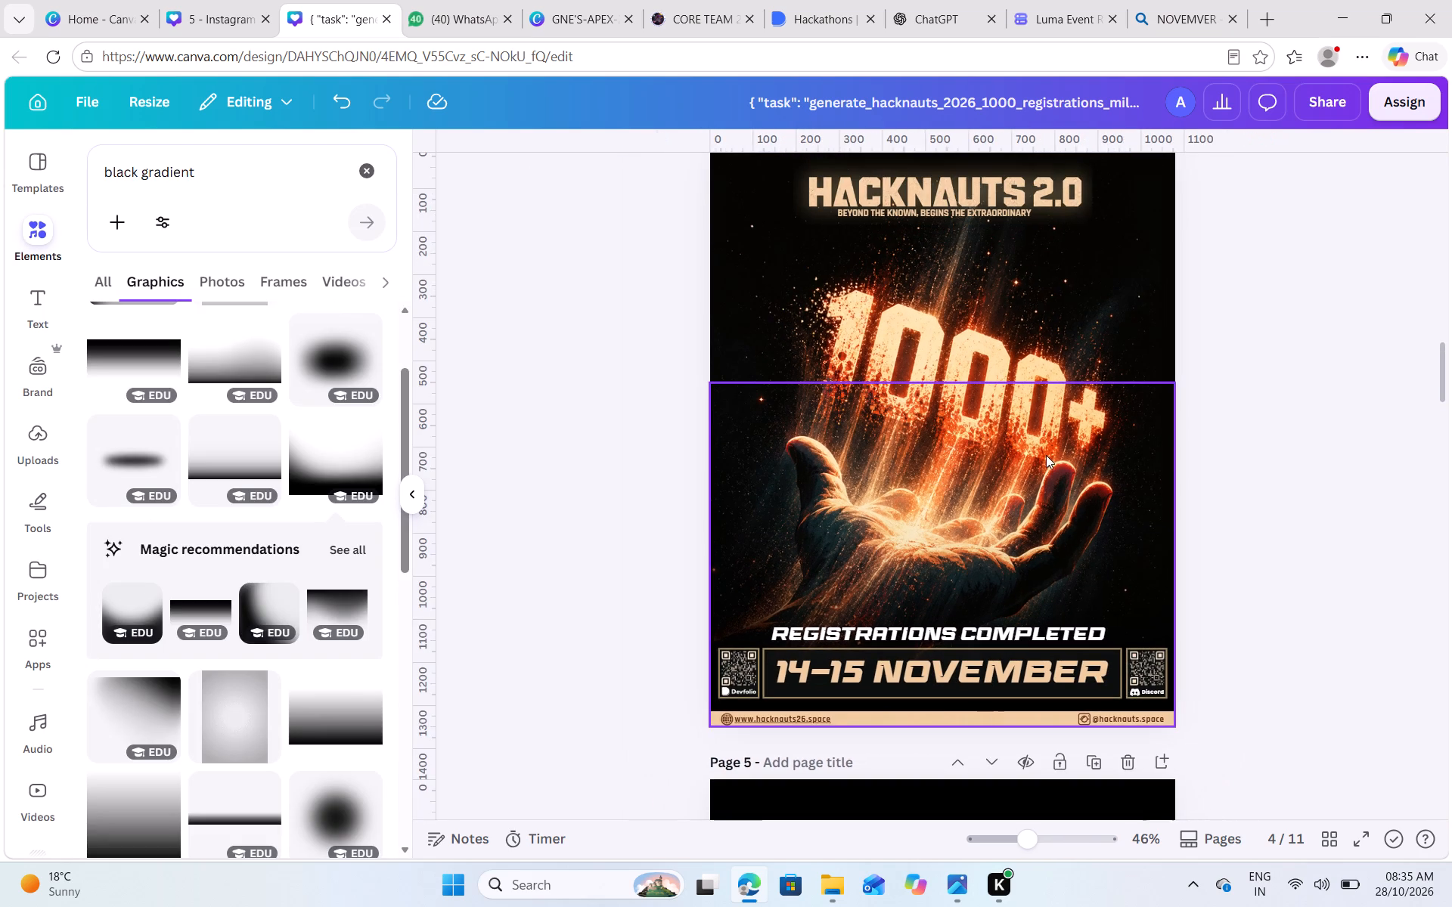
pyautogui.click(1324, 110)
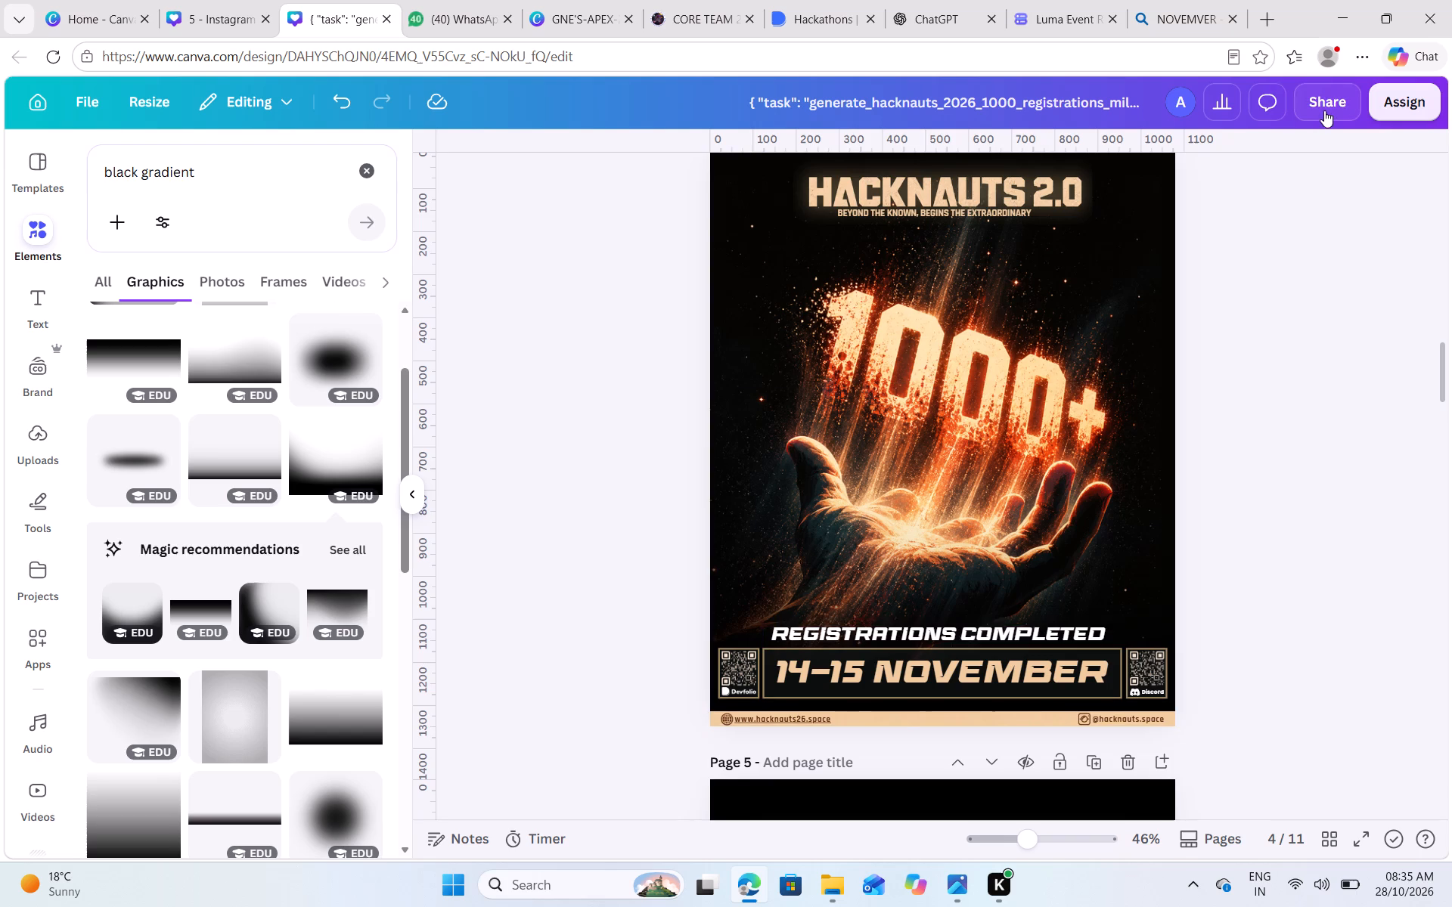
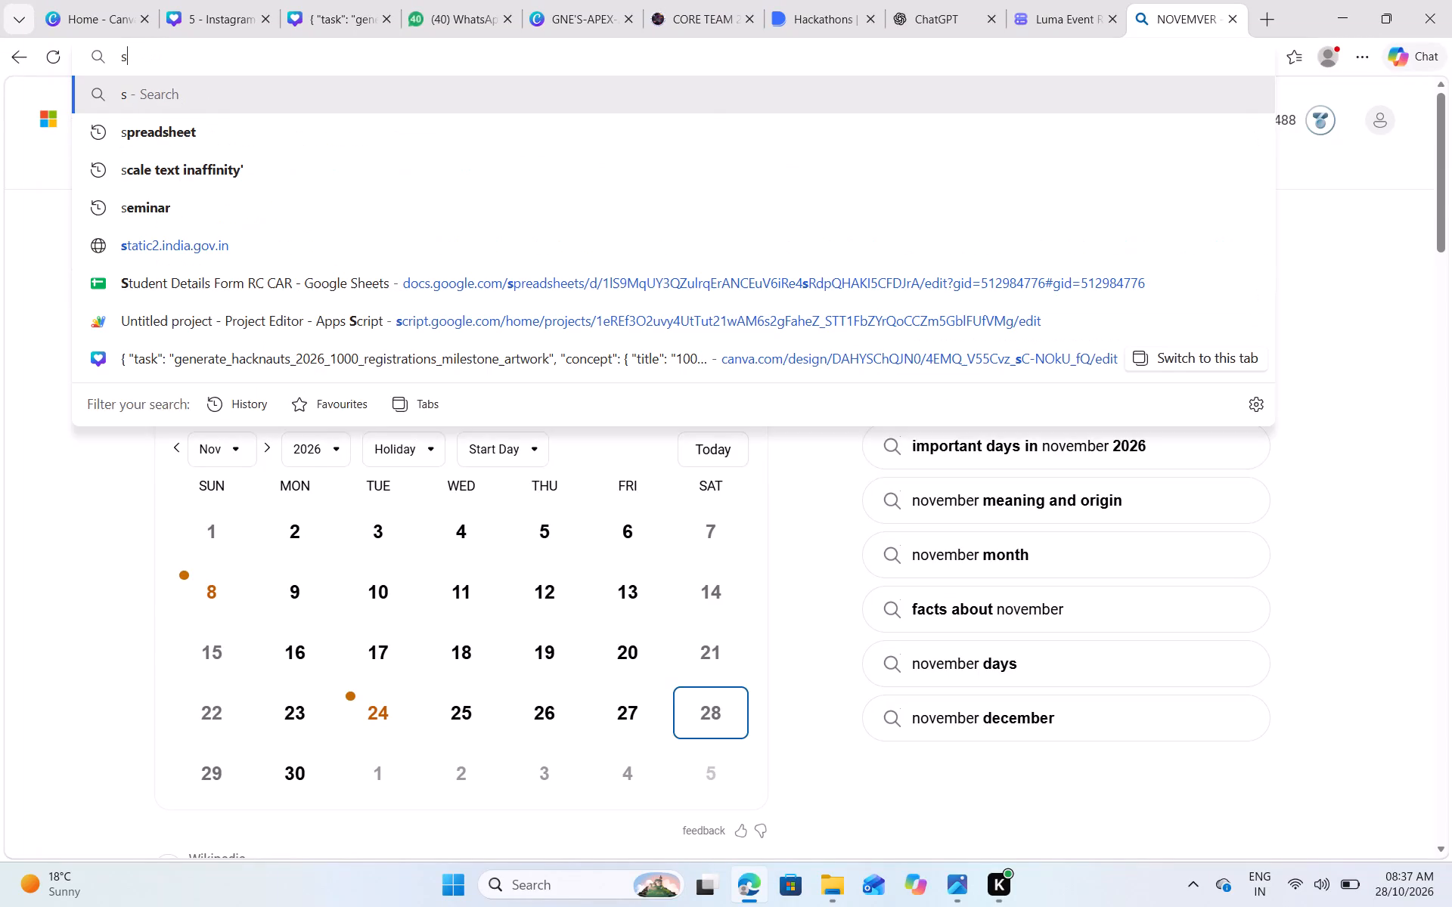
# Enter a web search query beginning with "sugges" in place of the November calendar search.
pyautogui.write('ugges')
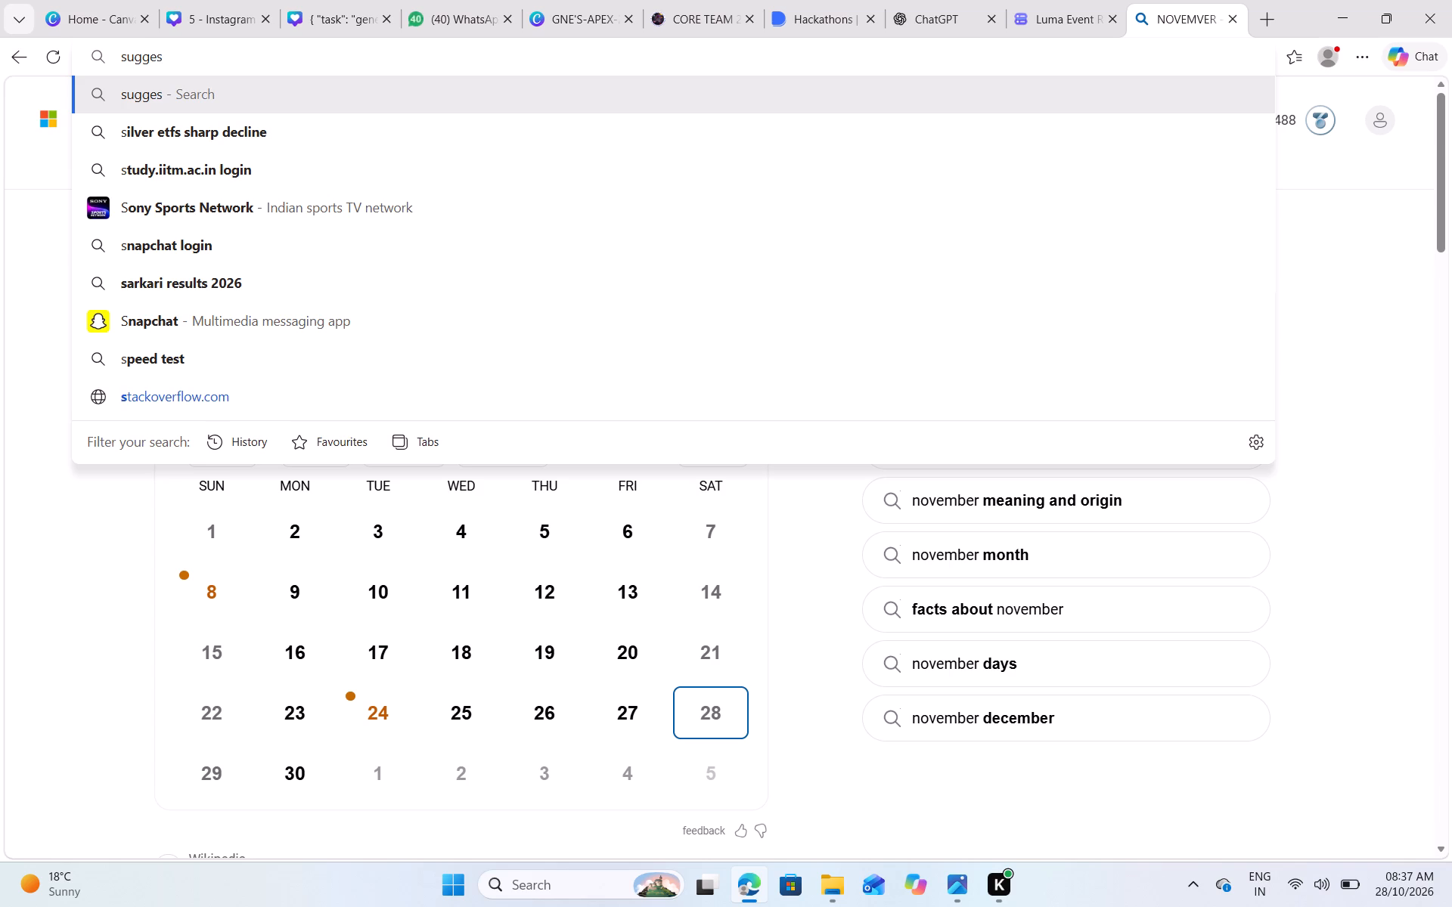
# Search the web for "suggestions".
pyautogui.write('tions')
pyautogui.click(195, 94)
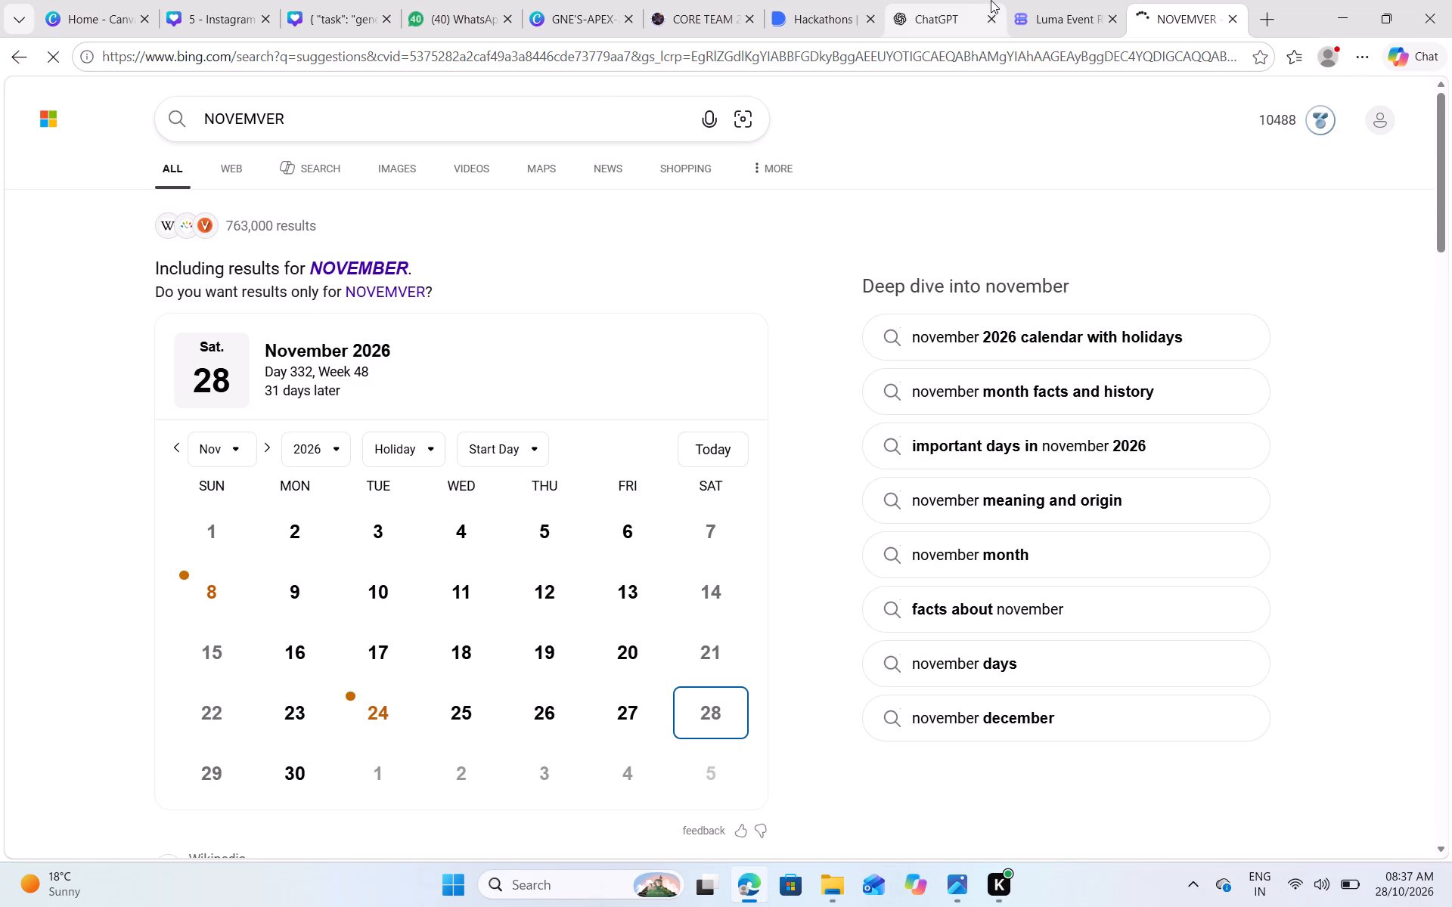